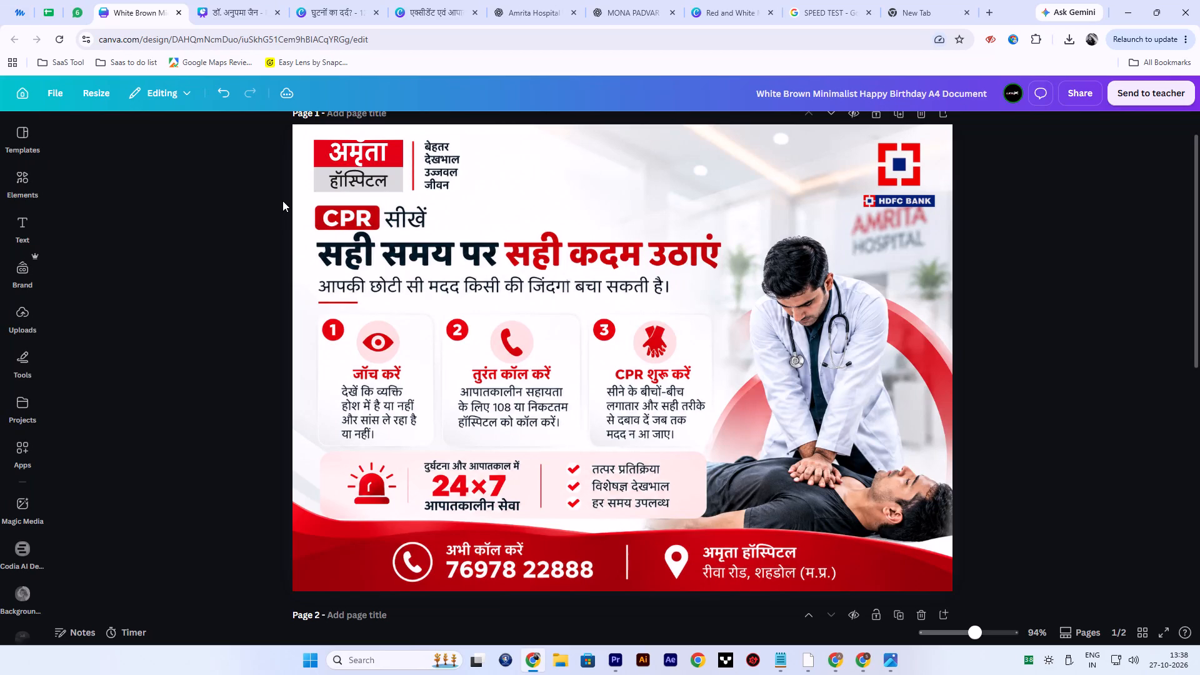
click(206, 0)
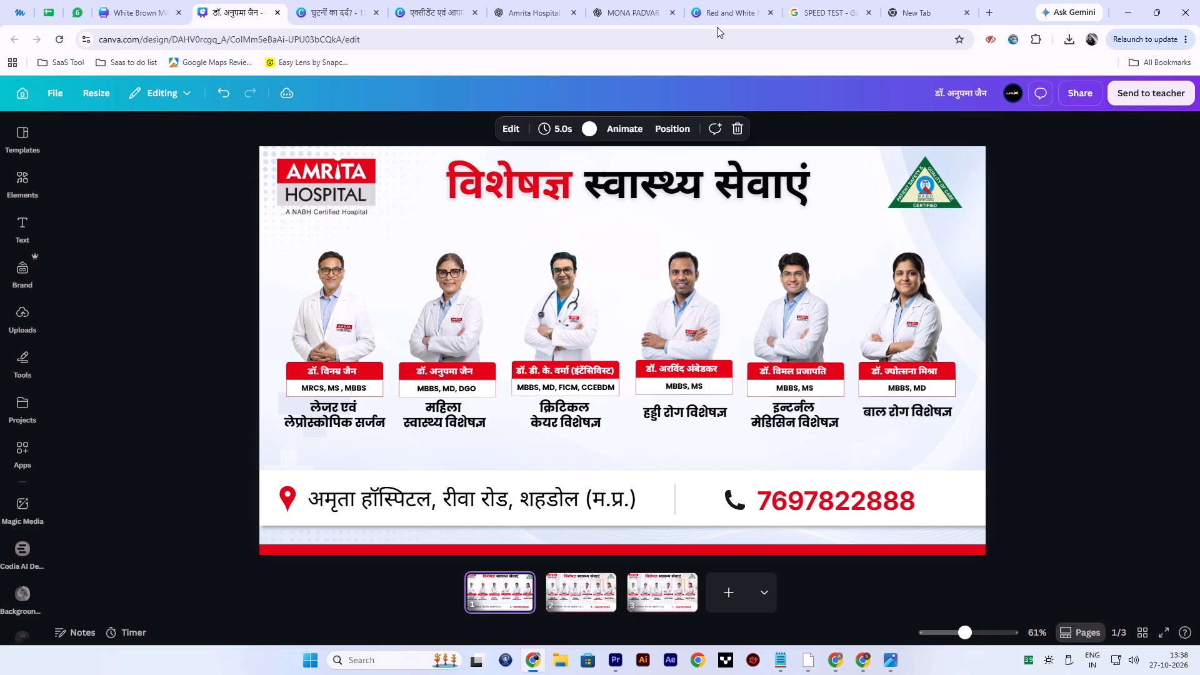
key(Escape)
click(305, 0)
Search Google for "lic logo" in the empty tab.
click(931, 0)
click(866, 32)
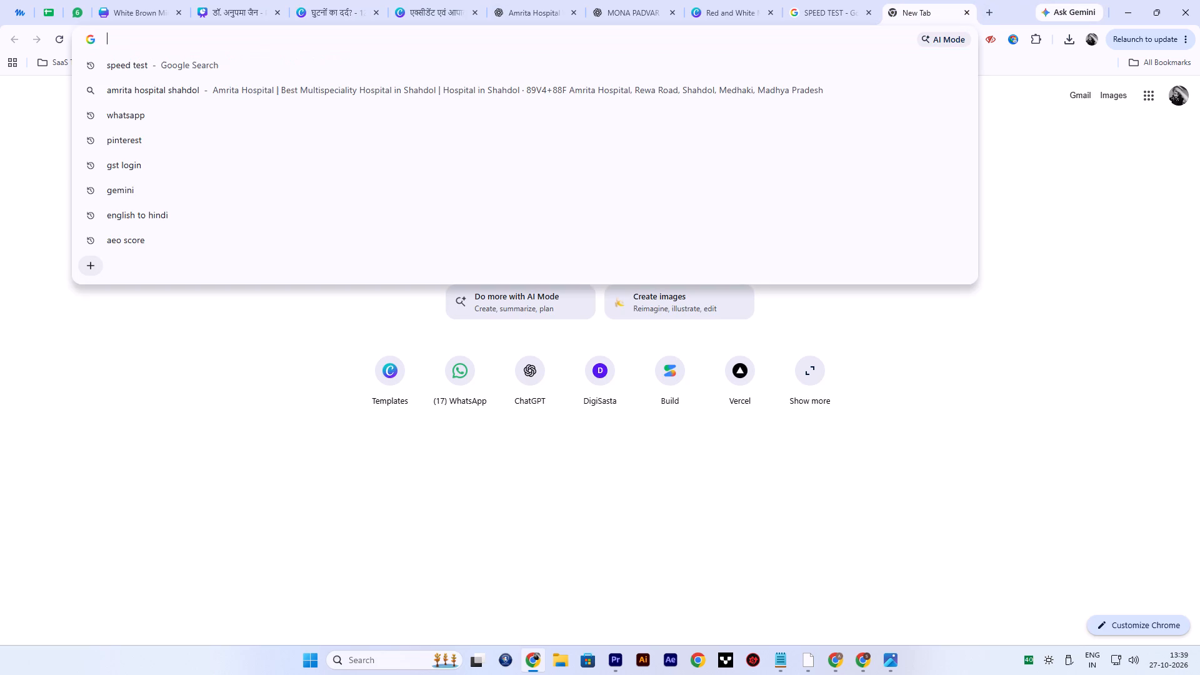
text(lic logo)
key(Return)
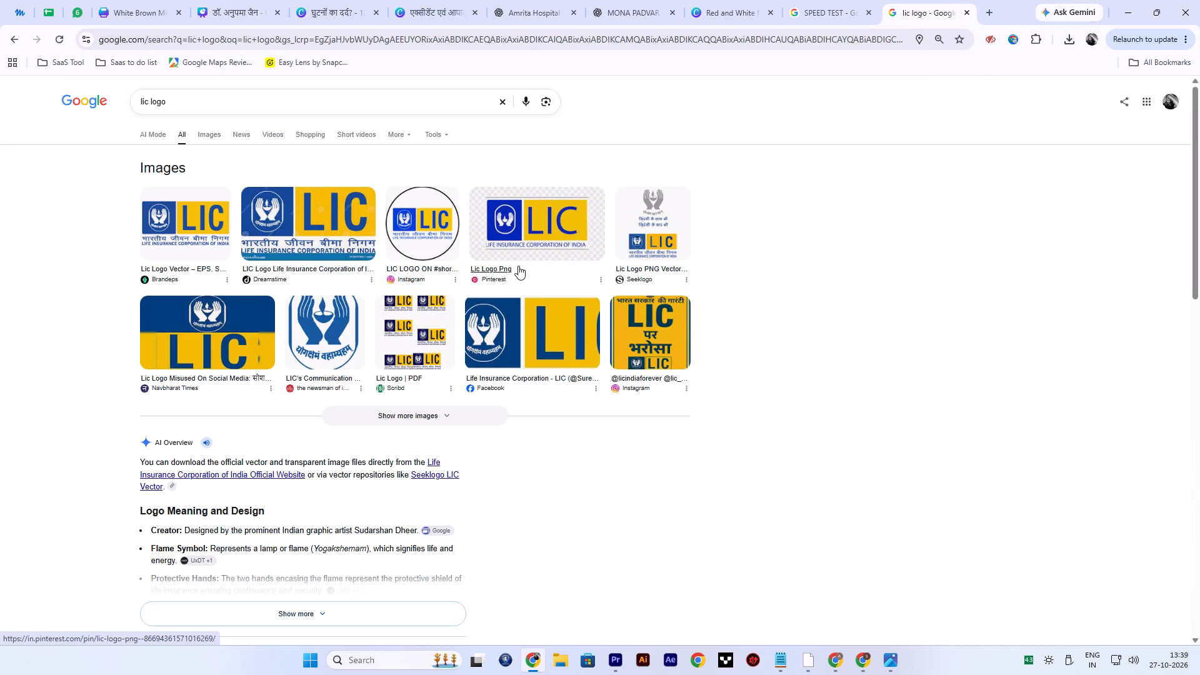
Open the Pinterest page of the "Lic Logo Png" image from the search results.
click(519, 233)
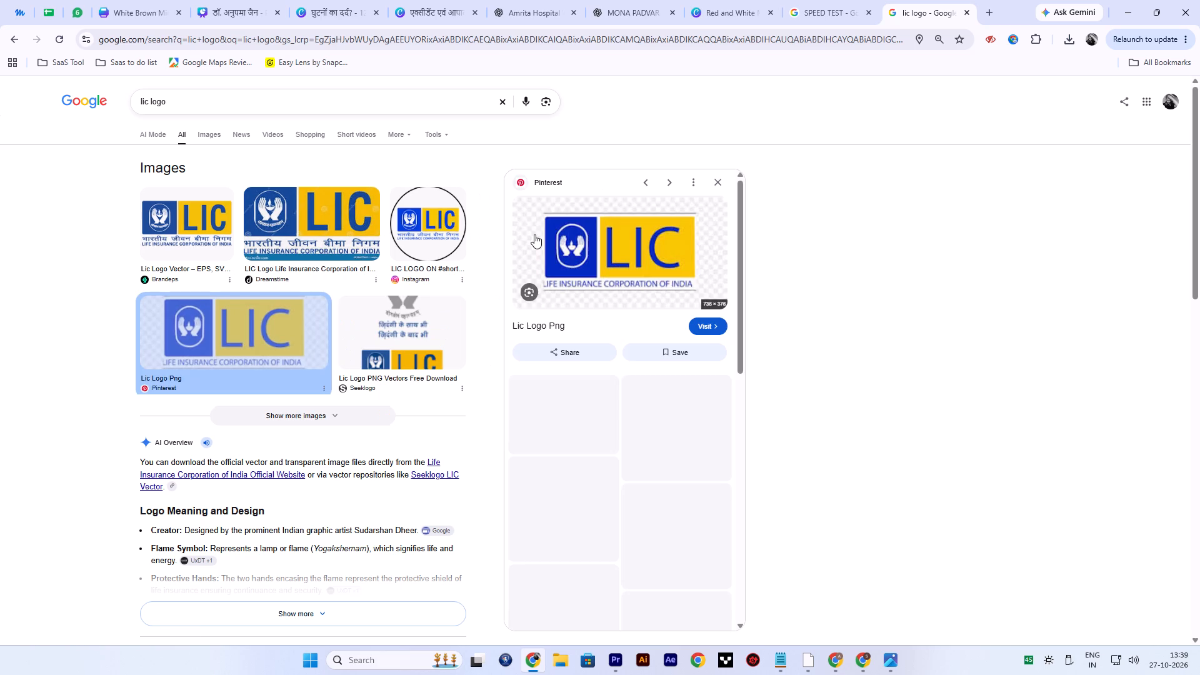
click(592, 251)
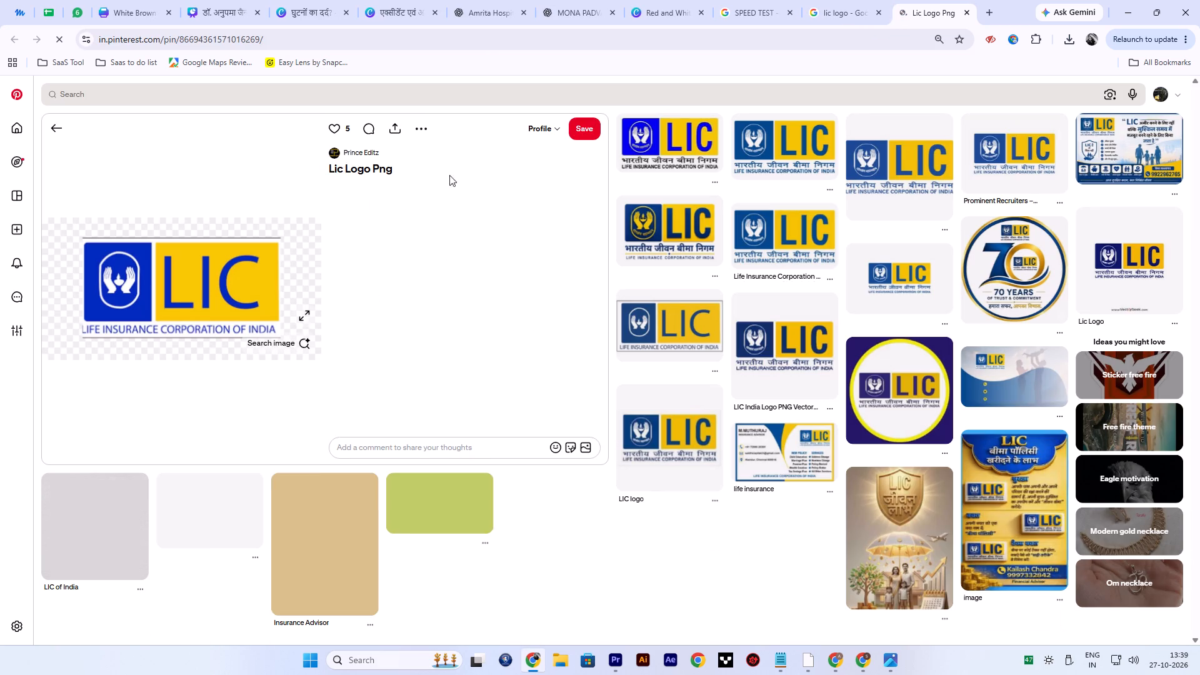
click(433, 182)
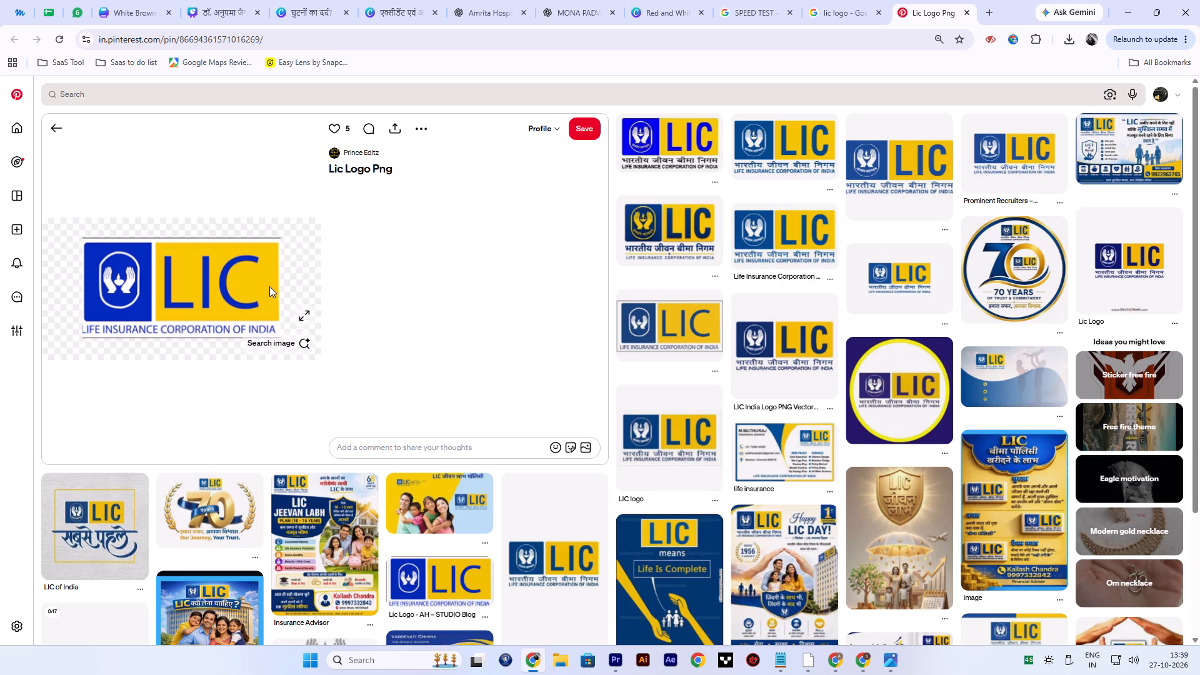
click(269, 287)
Open the official Life Insurance Corporation website from the search results and choose English as its language.
click(836, 46)
click(829, 0)
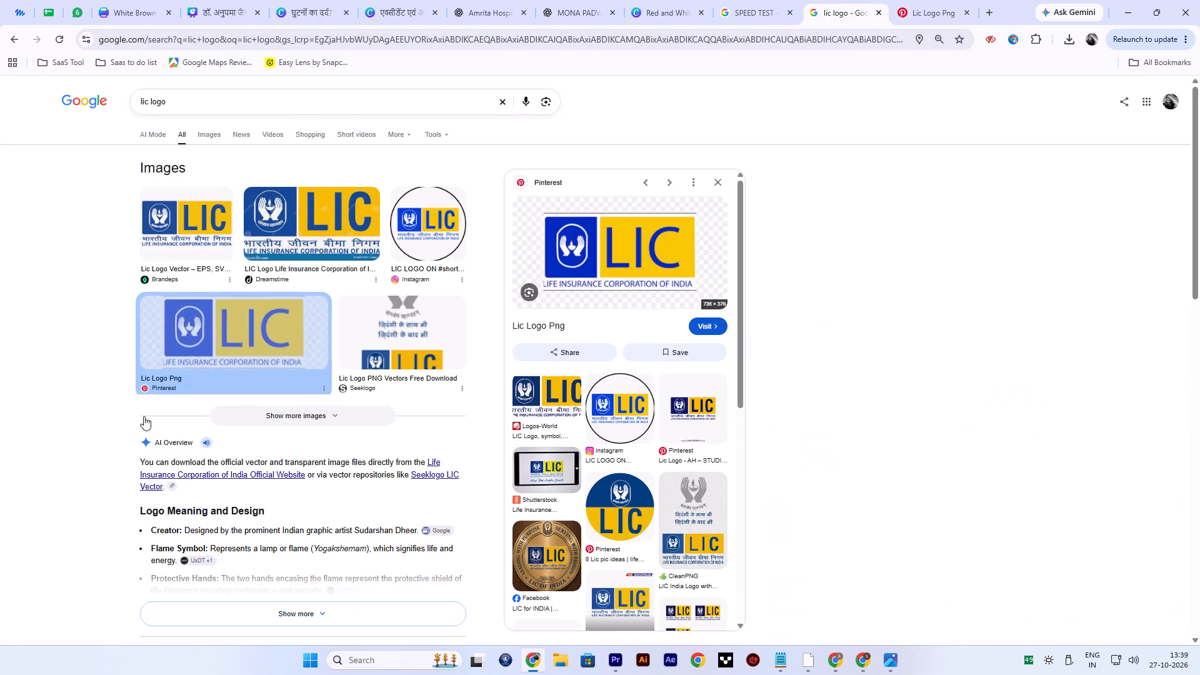
scroll(197, 409, down, 13)
click(142, 292)
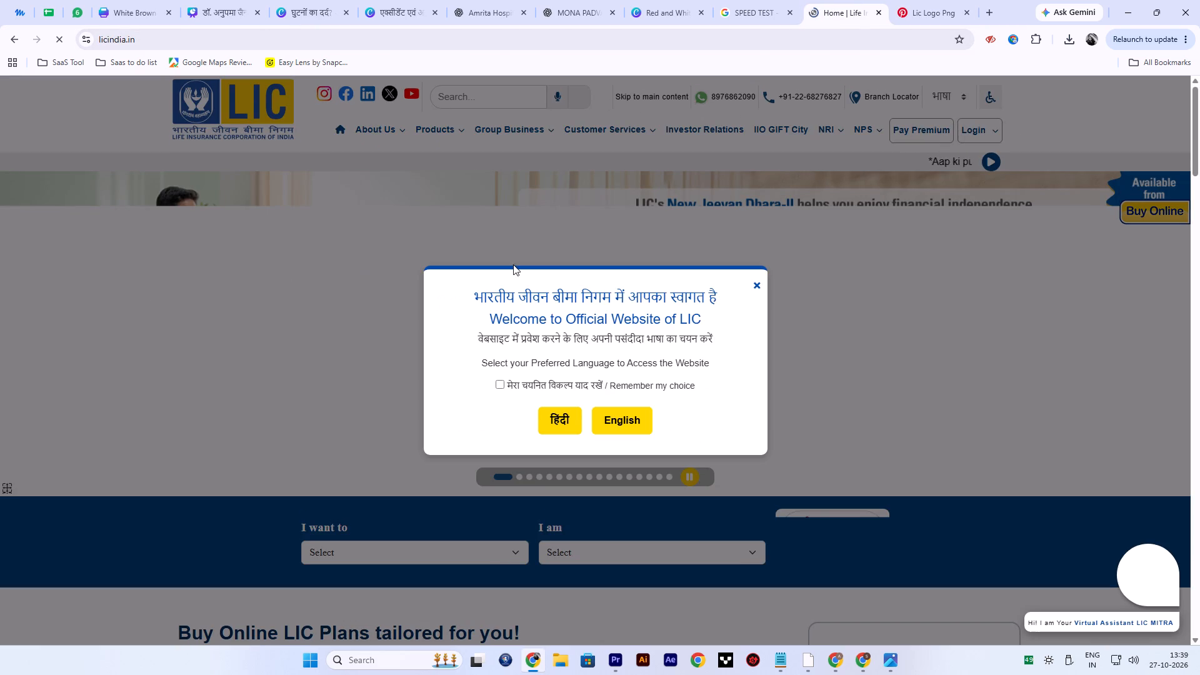
click(616, 413)
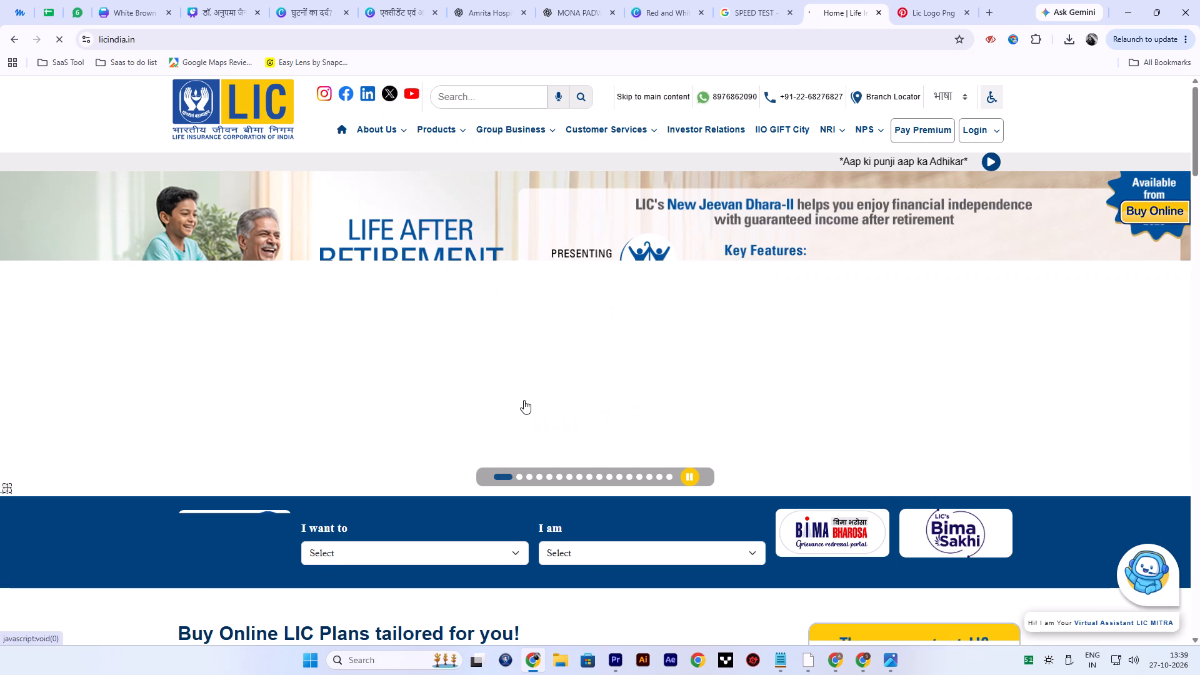
Look through the LIC website's home page, including its header logo and plan sections.
scroll(524, 400, down, 20)
scroll(536, 426, up, 19)
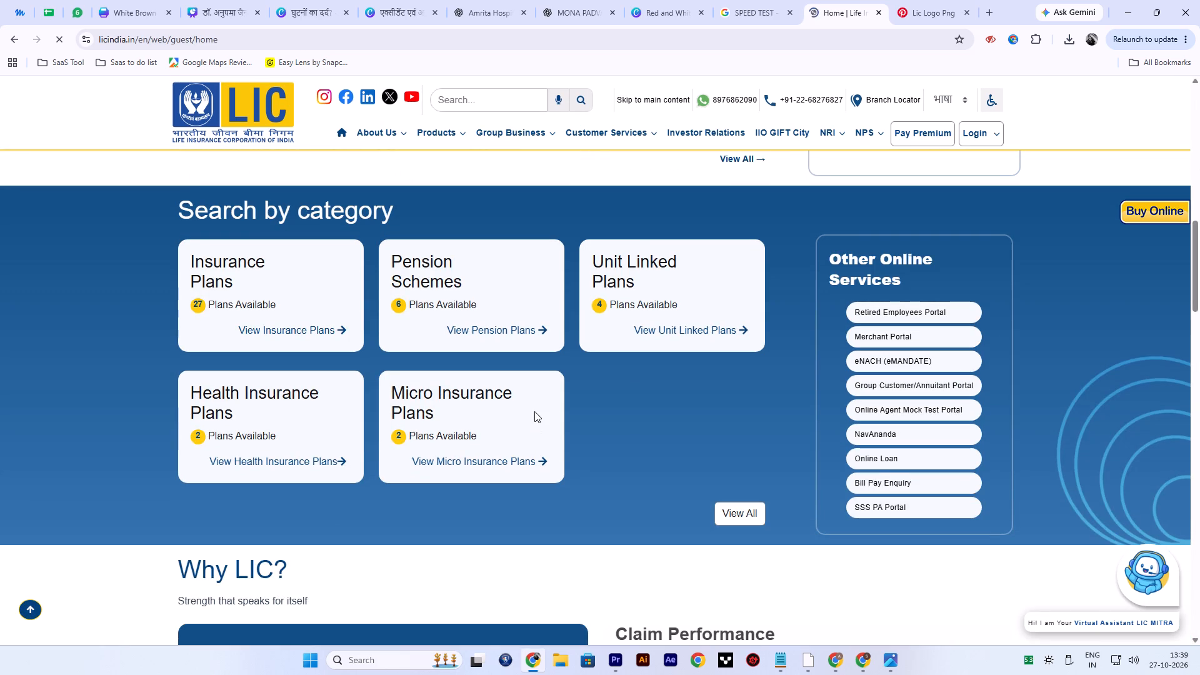
scroll(534, 411, up, 8)
scroll(534, 411, down, 8)
scroll(666, 369, up, 6)
scroll(684, 349, down, 5)
scroll(679, 356, up, 2)
scroll(674, 358, down, 2)
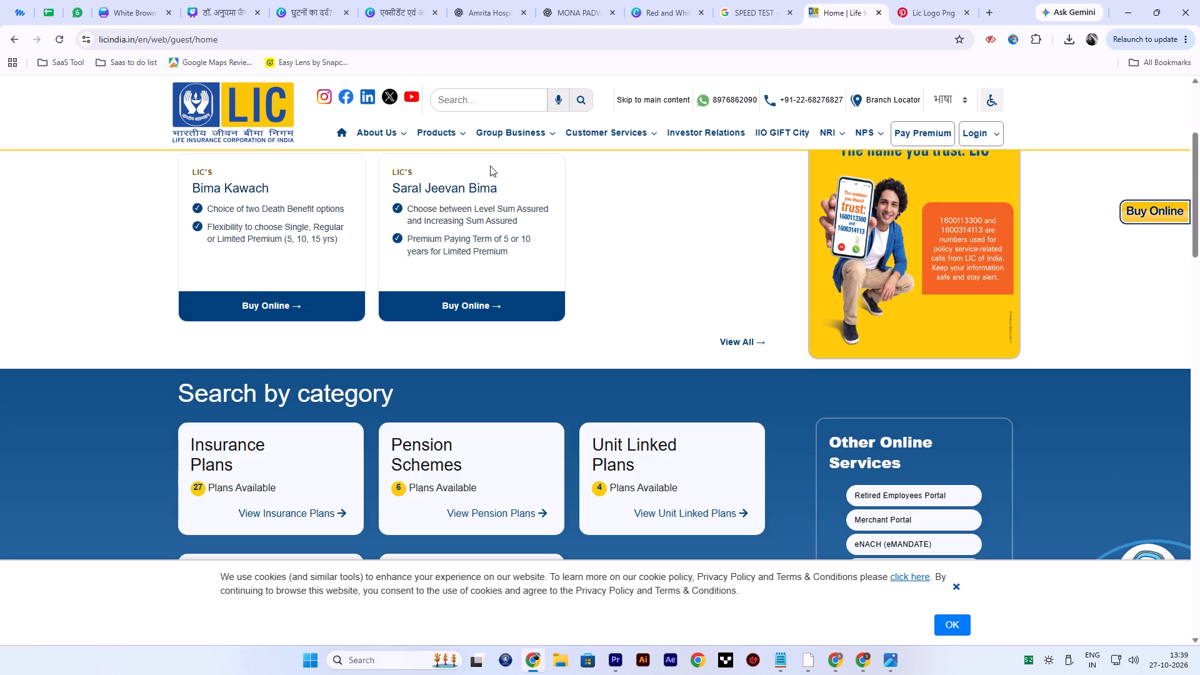
scroll(407, 201, up, 12)
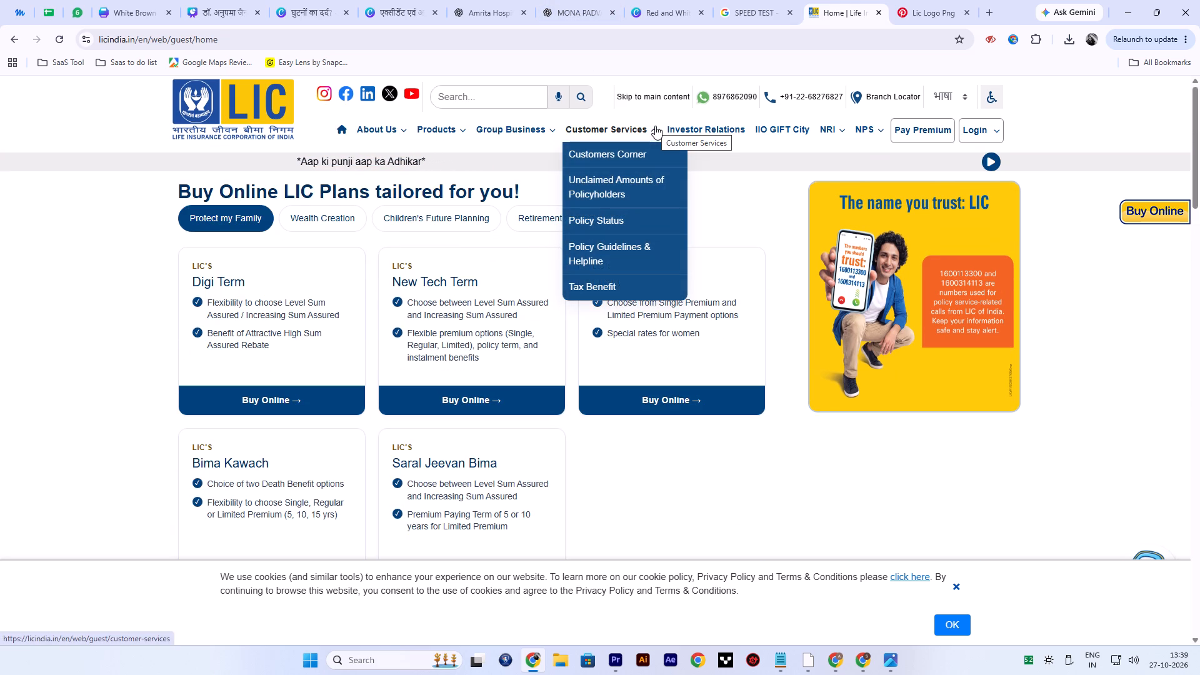
Download the "Lic Logo Png" image from its Pinterest page, returning to that pin after checking a similar logo.
click(937, 0)
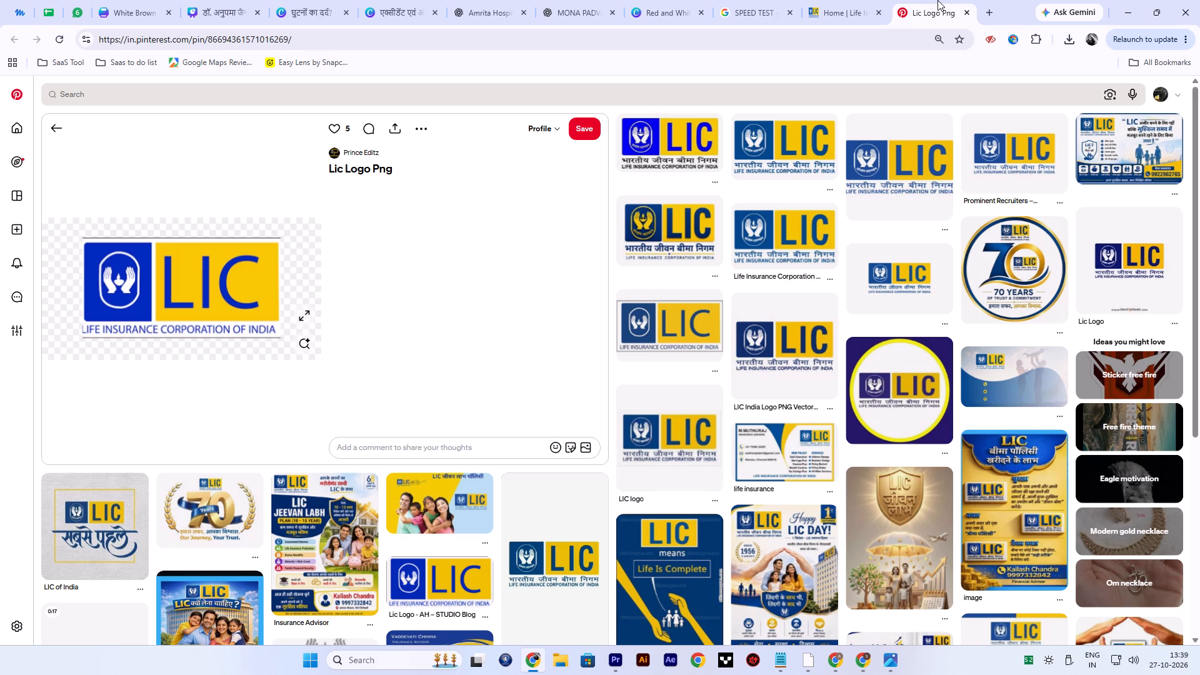
click(834, 0)
click(929, 0)
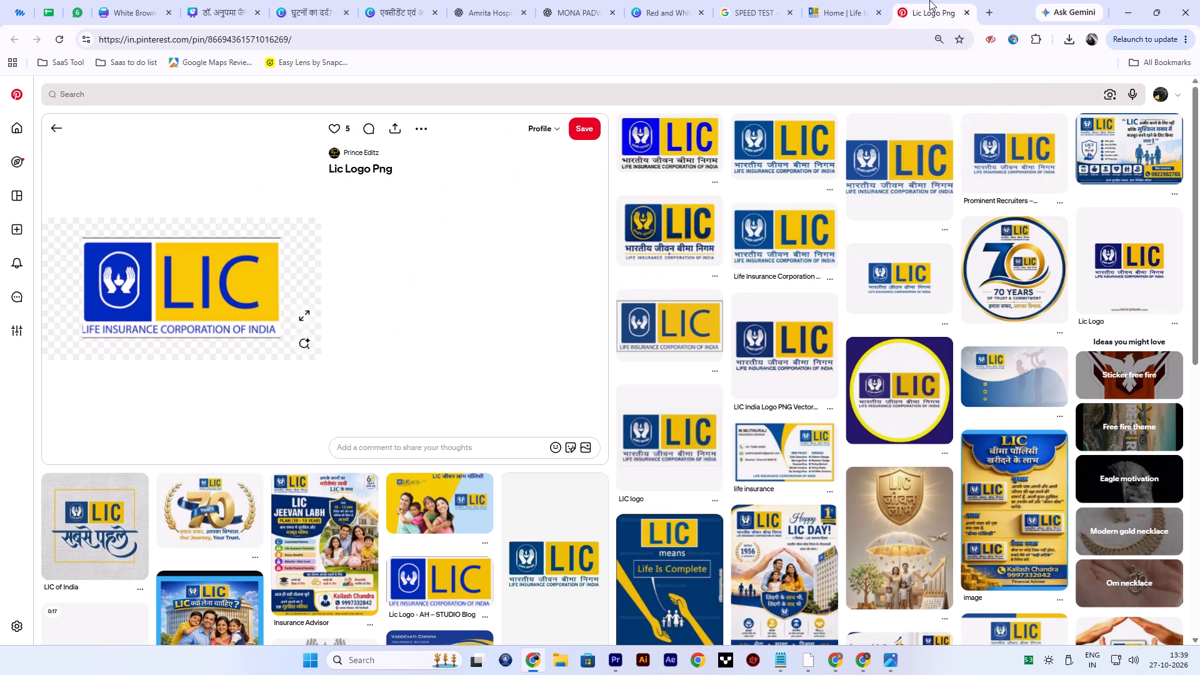
click(171, 291)
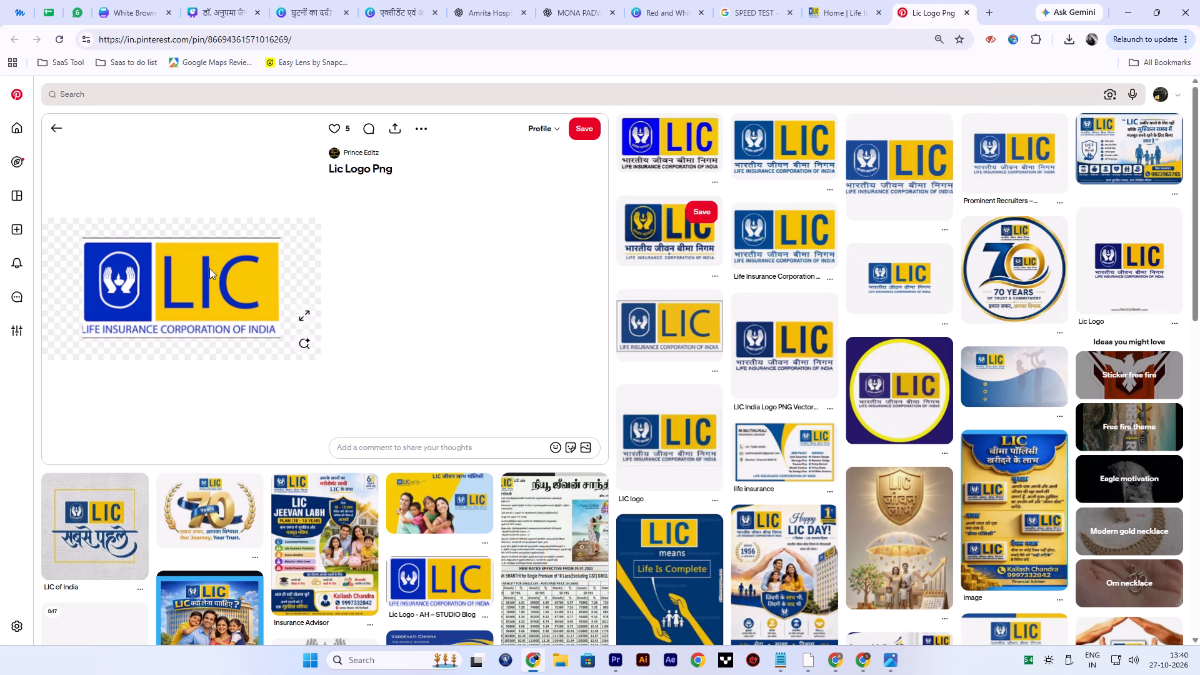
click(213, 262)
click(540, 126)
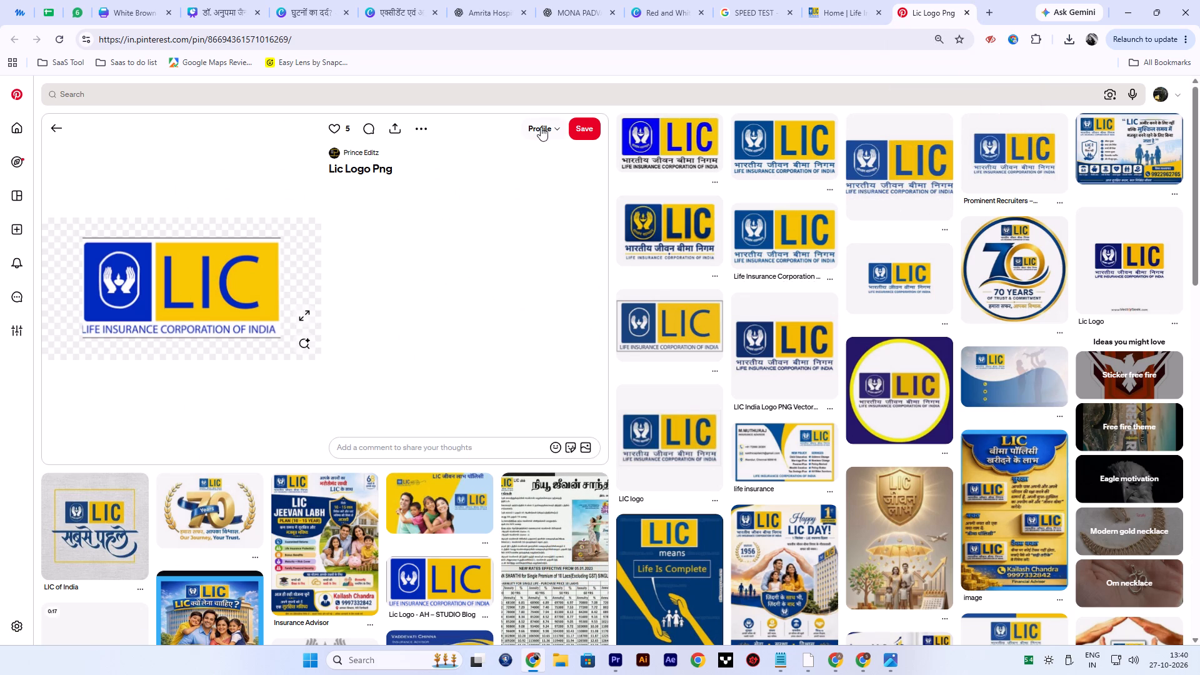
click(673, 151)
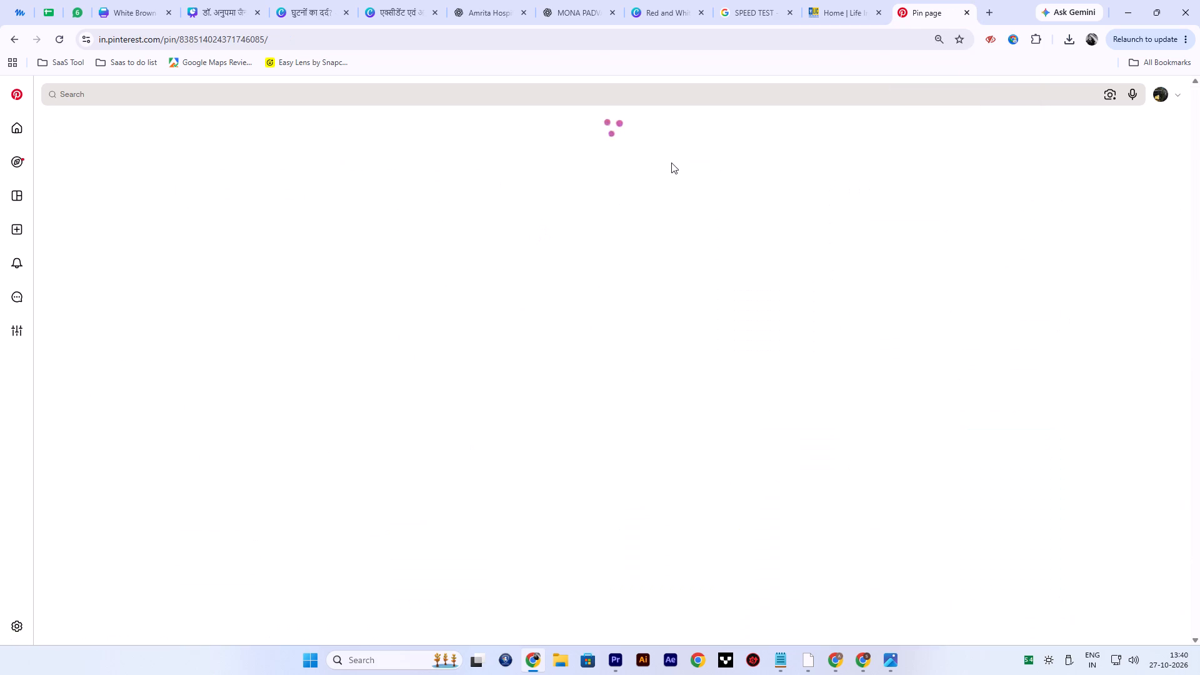
click(575, 224)
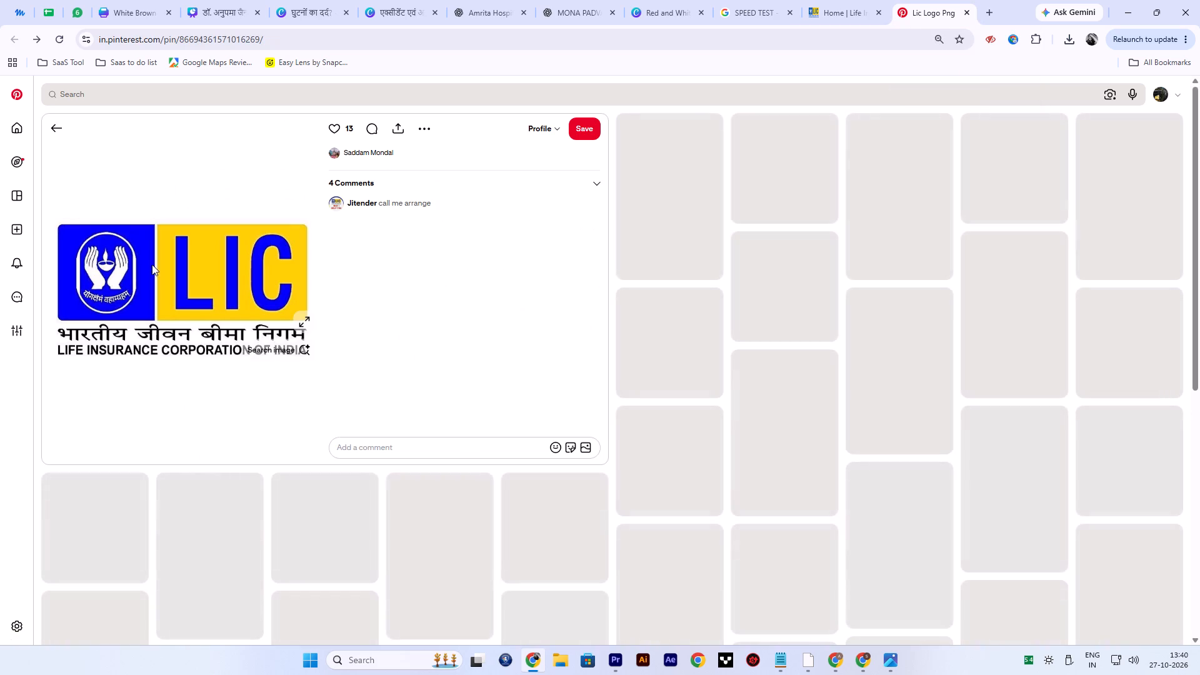
click(421, 124)
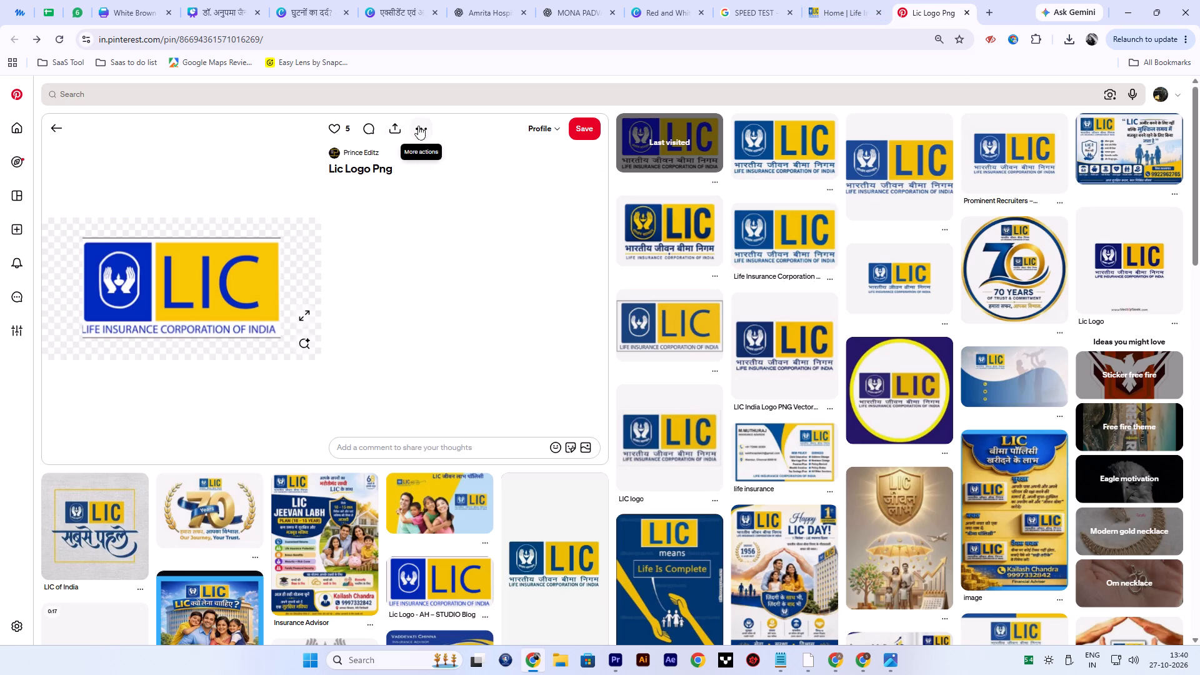
click(415, 154)
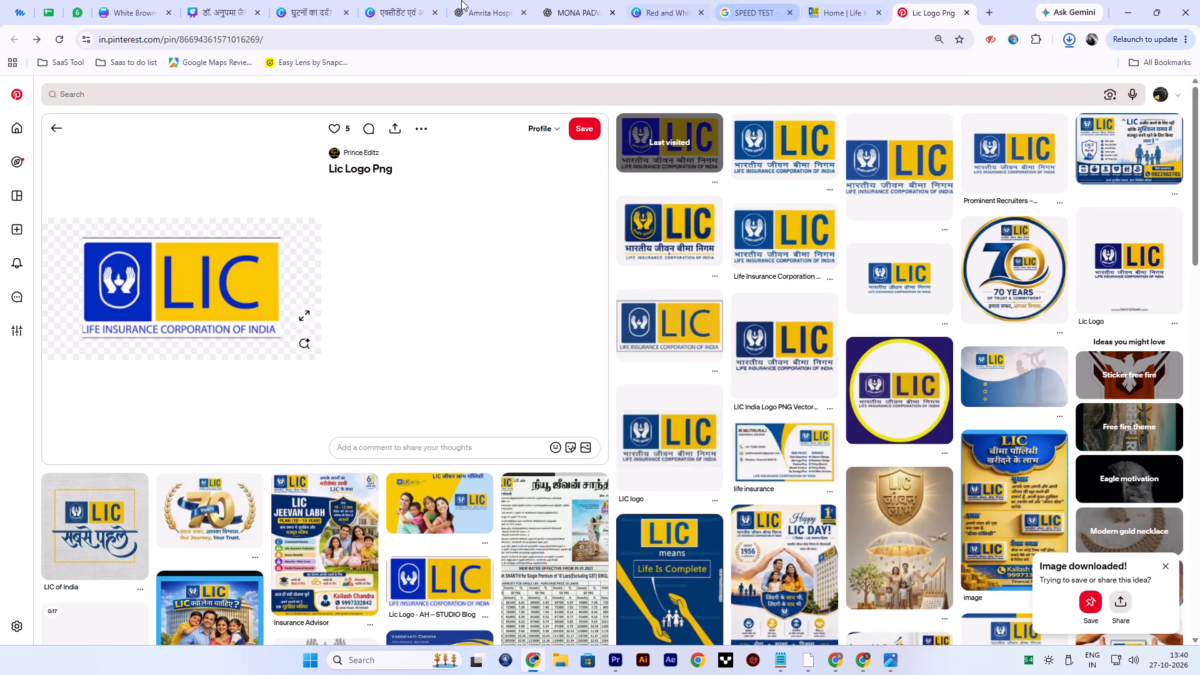
Return to the White Brown Minimalist Happy Birthday A4 Document design and duplicate page 1 with the CPR poster.
click(382, 0)
click(319, 0)
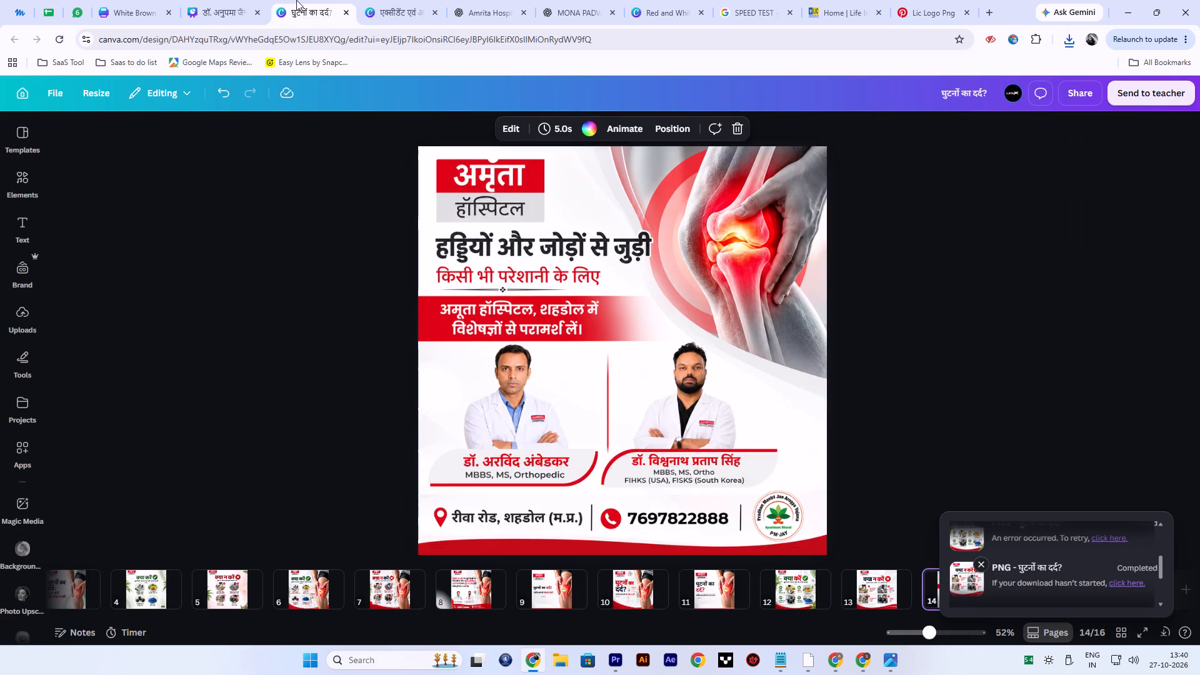
click(234, 0)
click(131, 0)
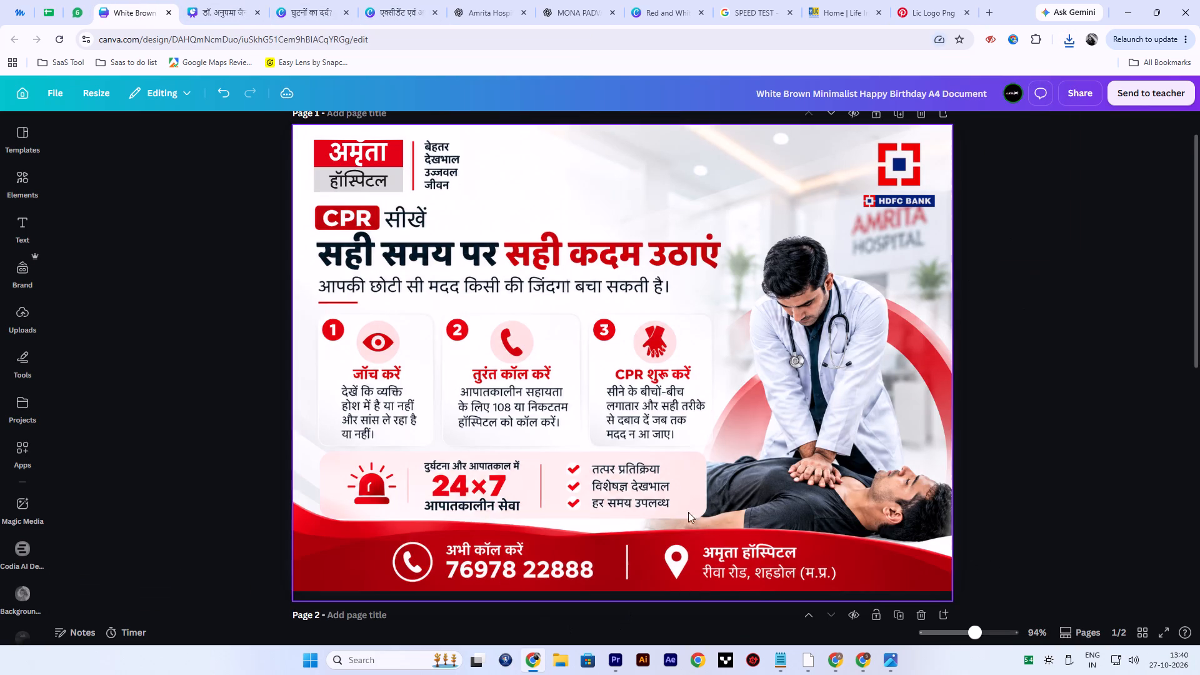
scroll(911, 311, up, 4)
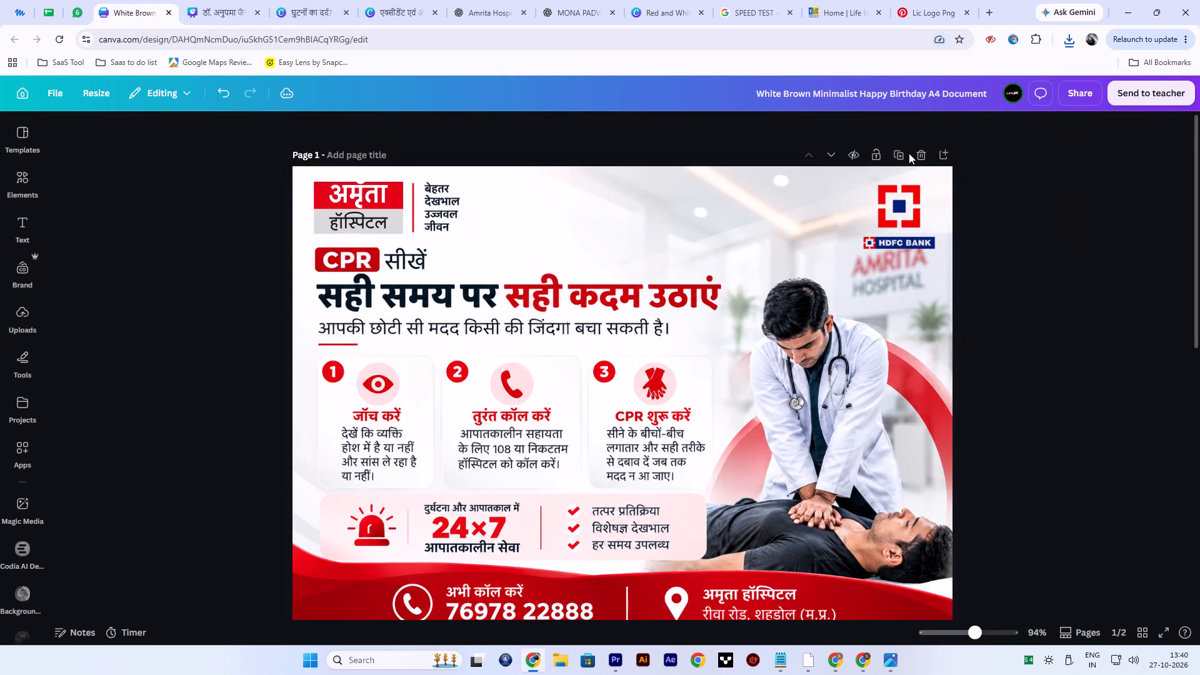
click(902, 153)
scroll(623, 452, up, 5)
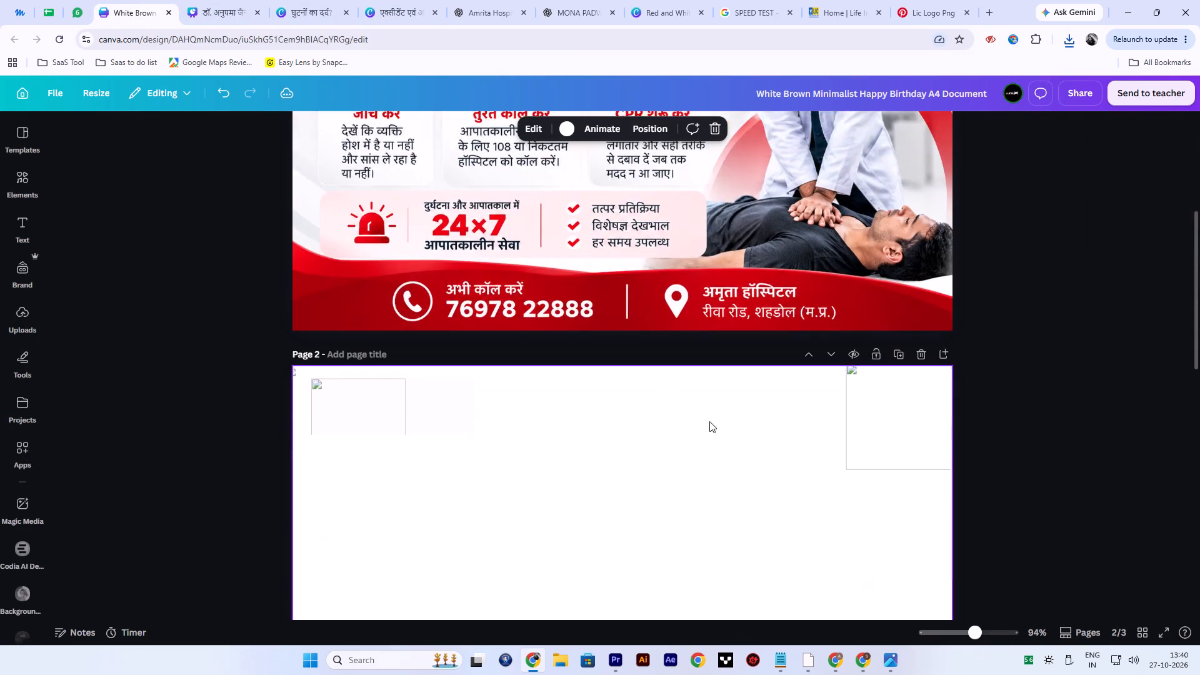
Add the downloaded Lic Logo Png.jpg to the duplicated CPR poster on page 2.
scroll(710, 422, down, 11)
scroll(977, 306, up, 10)
scroll(947, 367, down, 4)
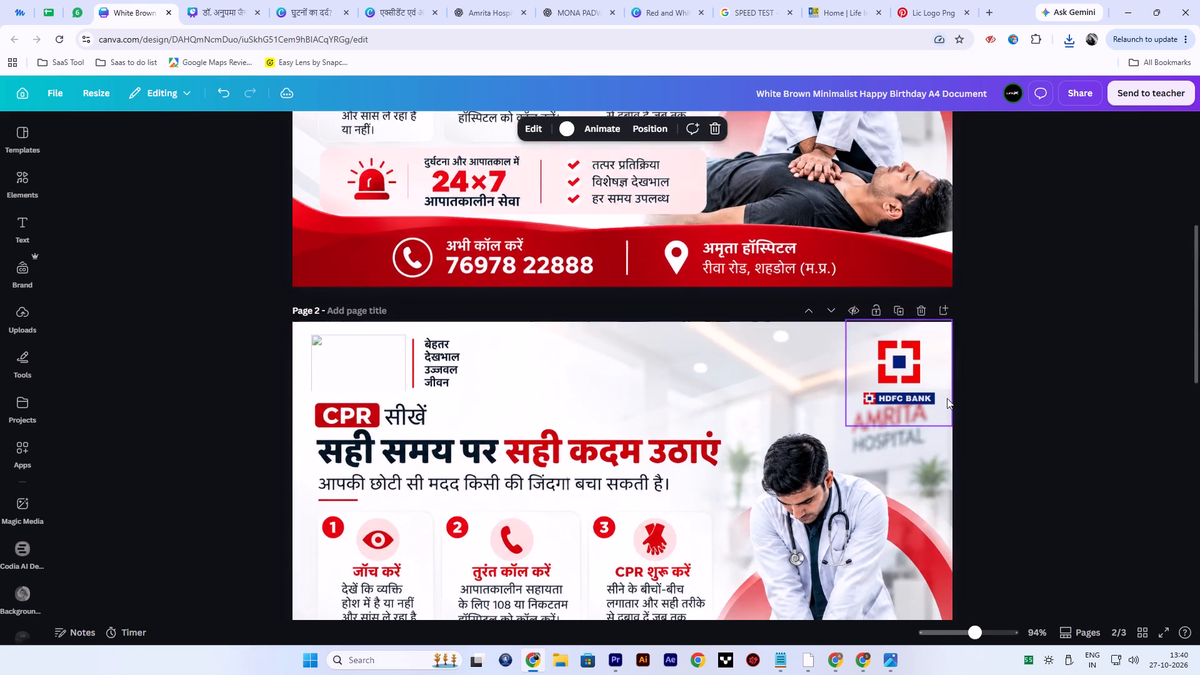
scroll(947, 398, down, 19)
scroll(972, 404, down, 10)
scroll(972, 404, up, 20)
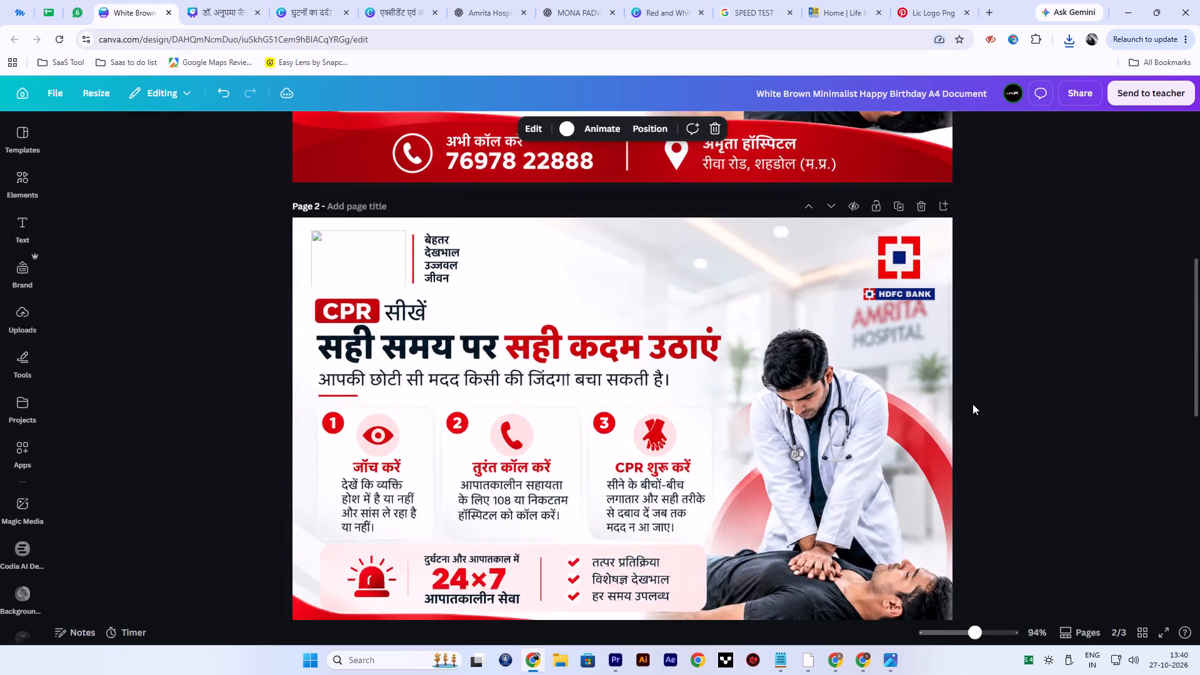
scroll(972, 404, down, 5)
click(1067, 35)
drag(976, 89, 701, 330)
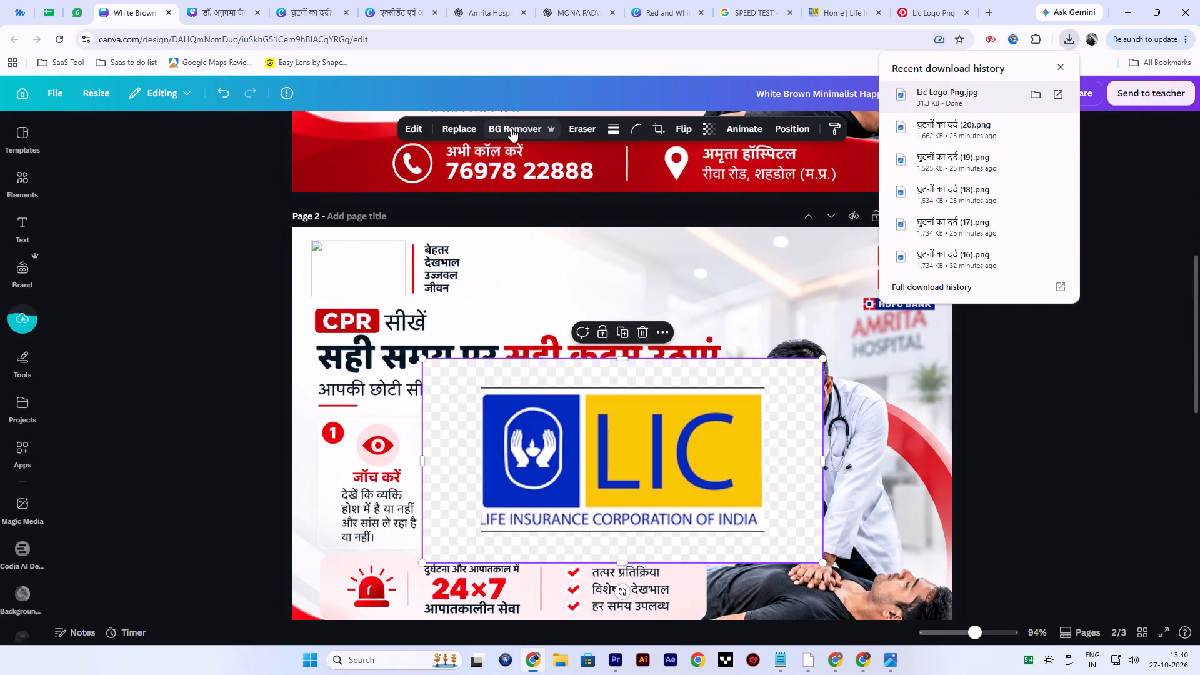
Remove the background of the LIC logo image on page 2.
click(511, 128)
click(822, 450)
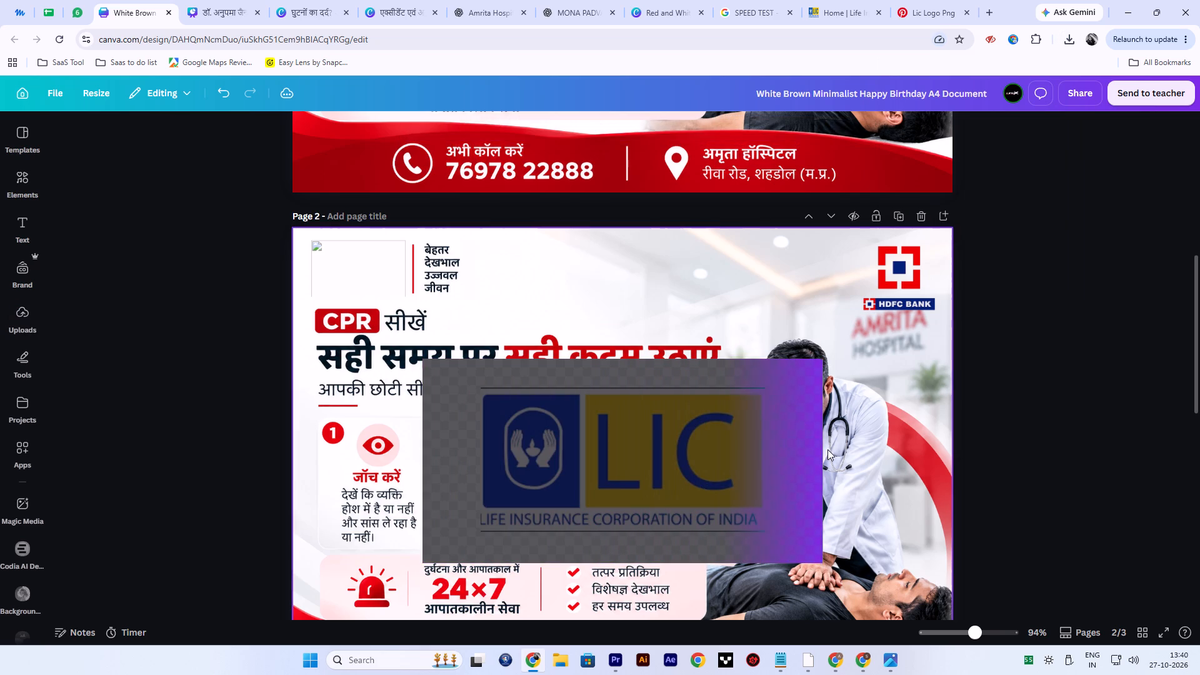
Delete the HDFC Bank logo from the upper corner of the page 2 poster.
click(891, 279)
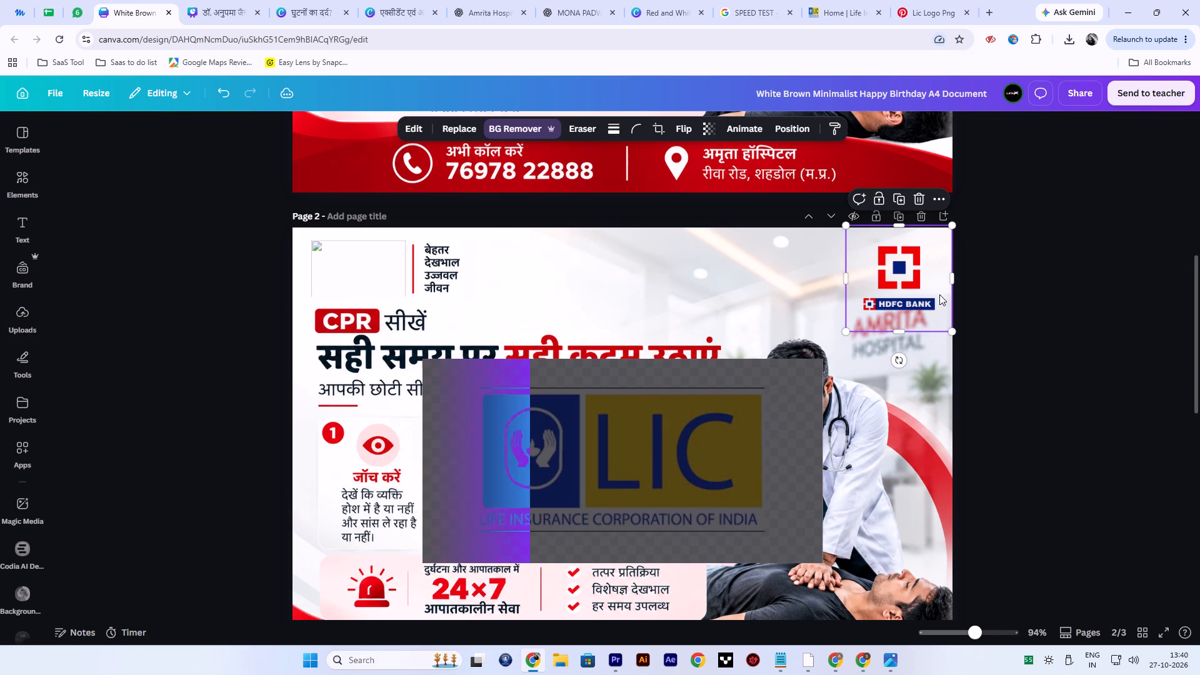
key(Delete)
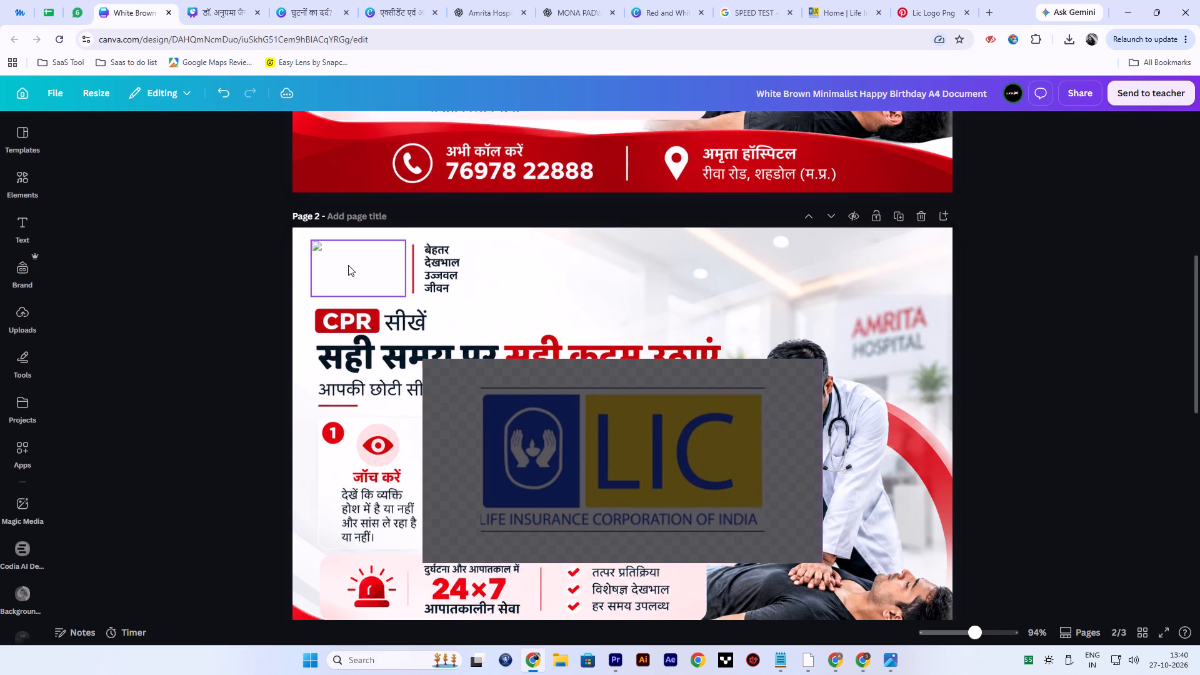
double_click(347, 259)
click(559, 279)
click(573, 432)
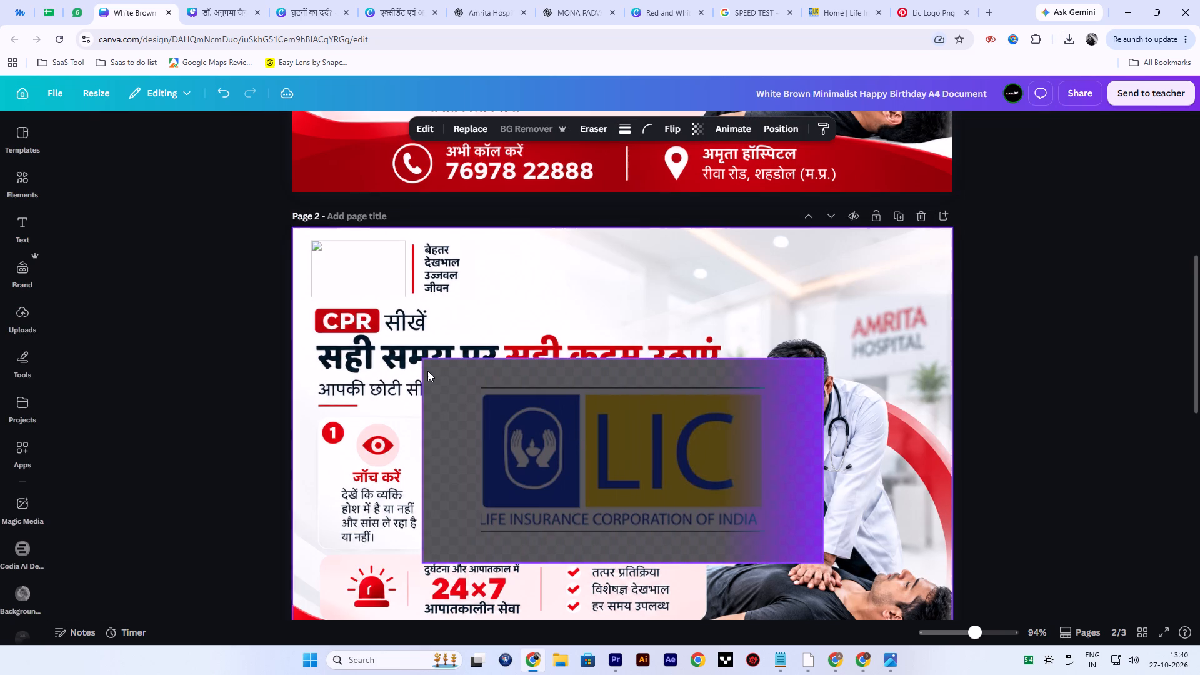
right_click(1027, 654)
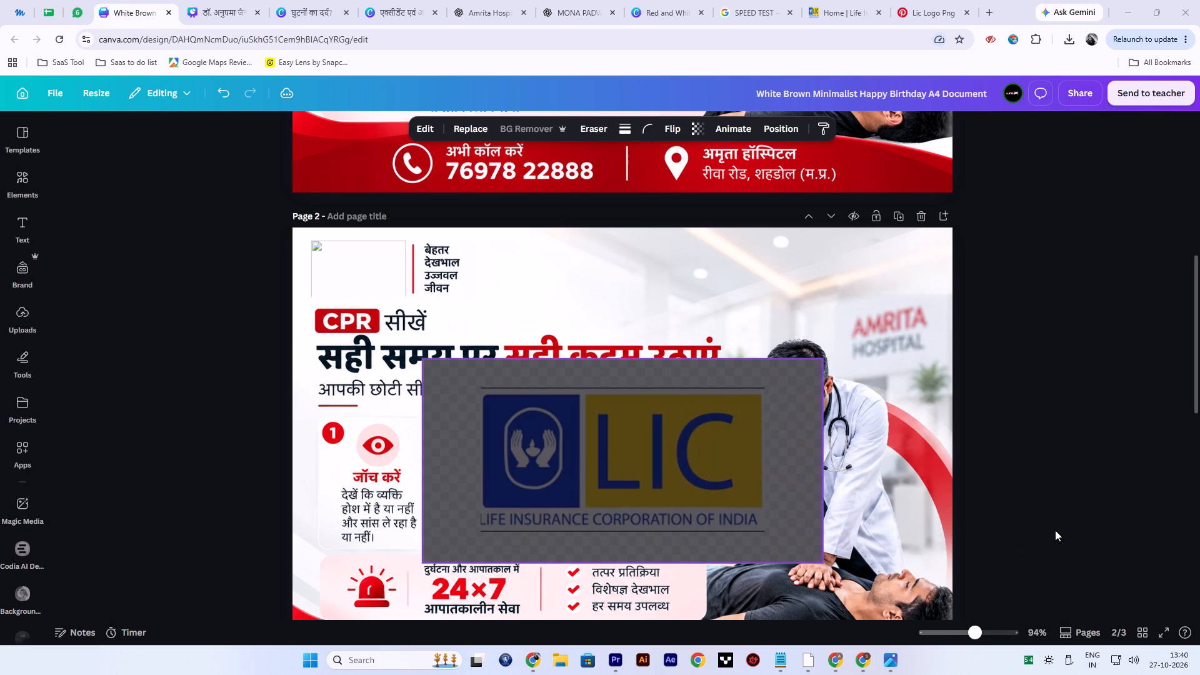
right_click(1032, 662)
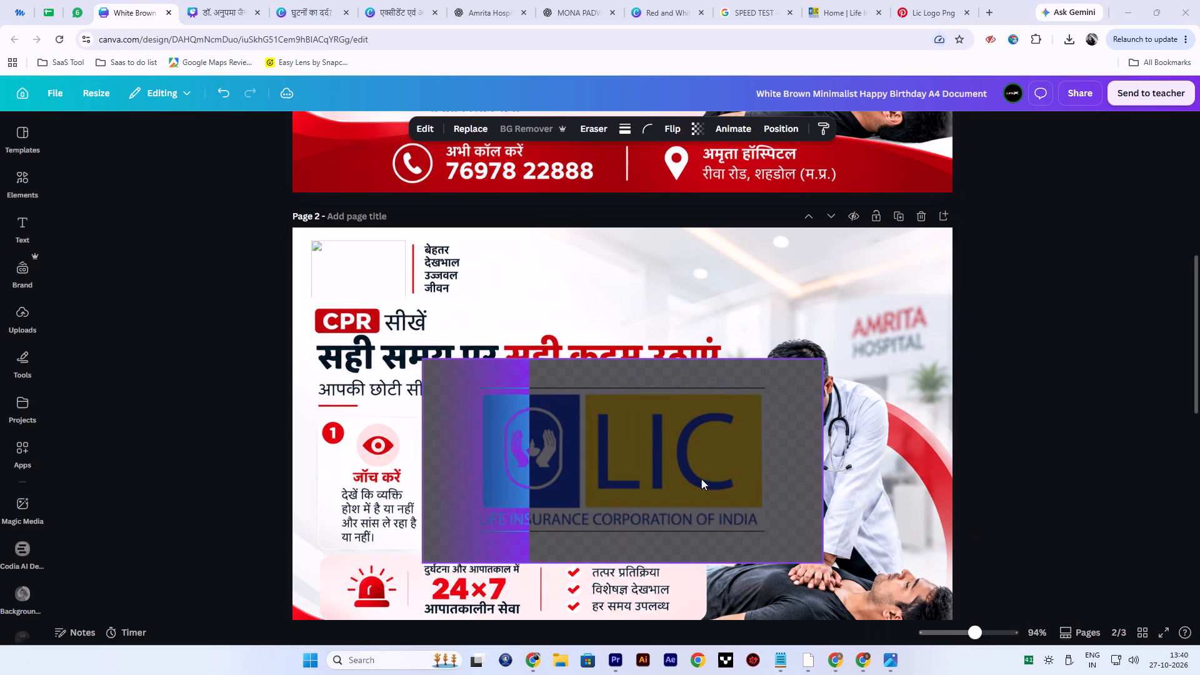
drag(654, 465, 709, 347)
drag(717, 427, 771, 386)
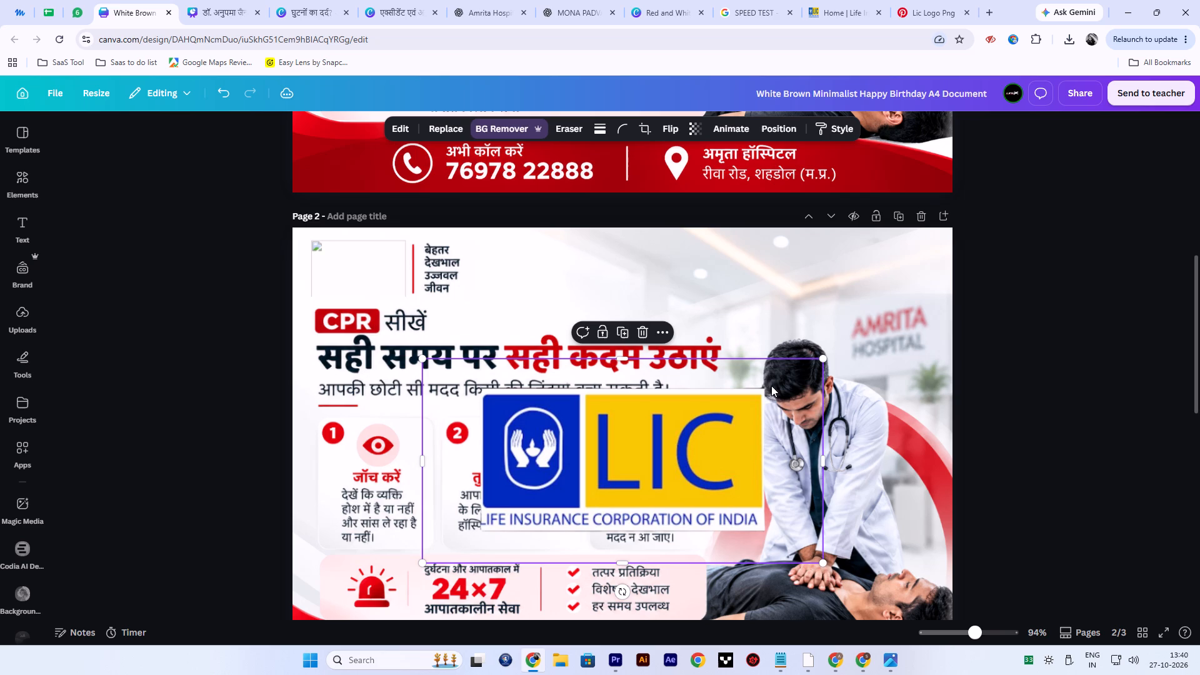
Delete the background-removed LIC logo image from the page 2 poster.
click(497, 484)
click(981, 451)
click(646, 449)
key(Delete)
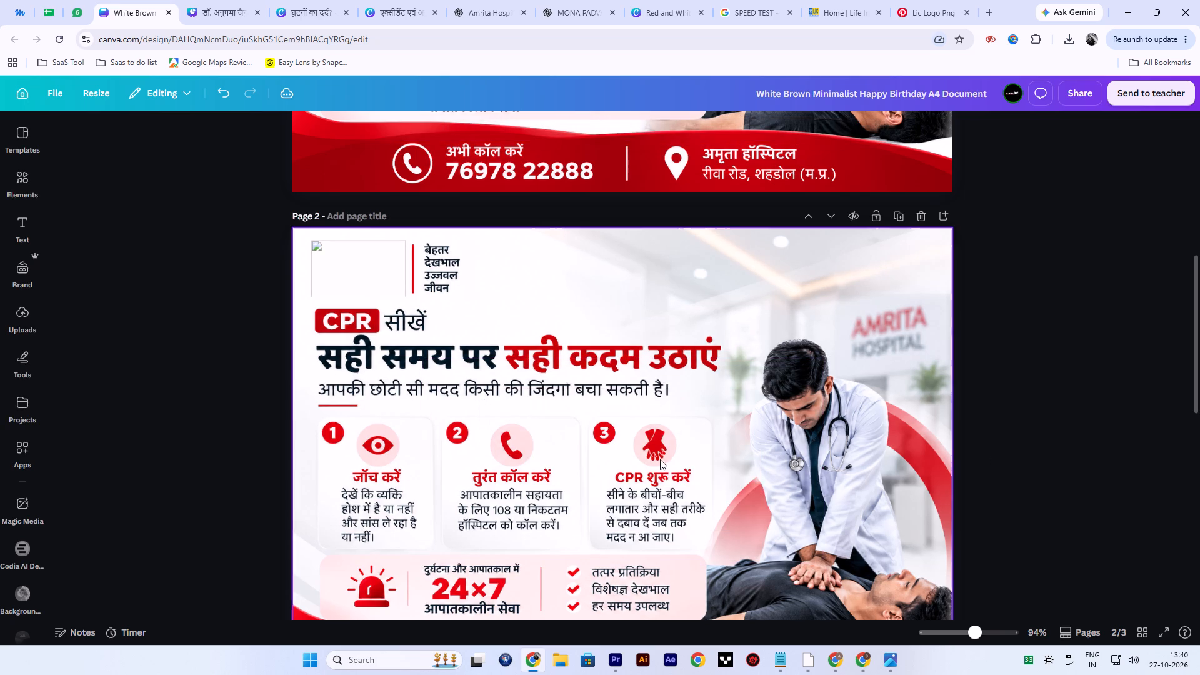
Switch to Pinterest and download another LIC logo, the version with the Hindi and English company name beneath it.
click(924, 0)
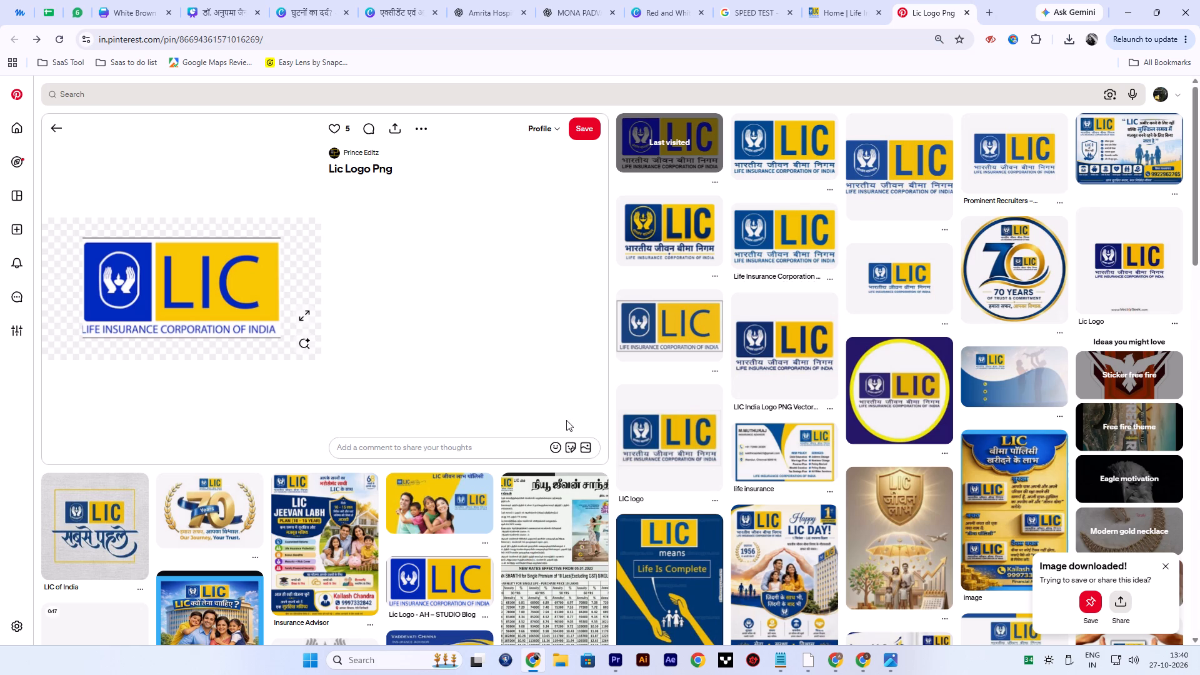
click(879, 173)
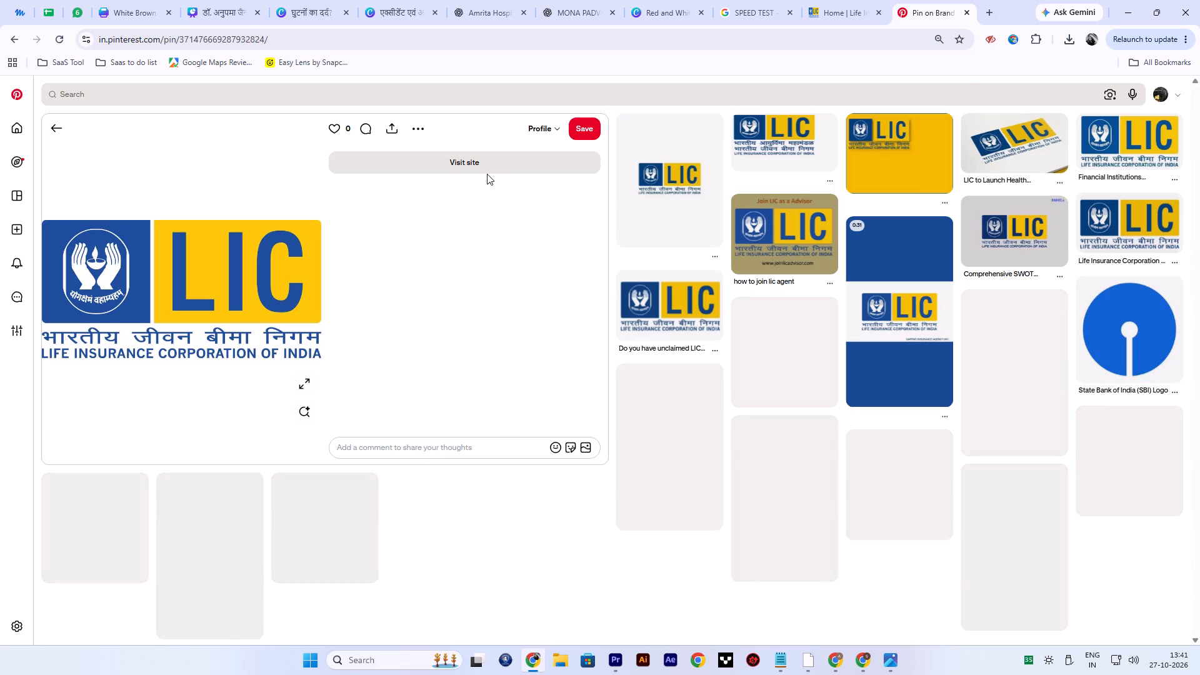
click(410, 129)
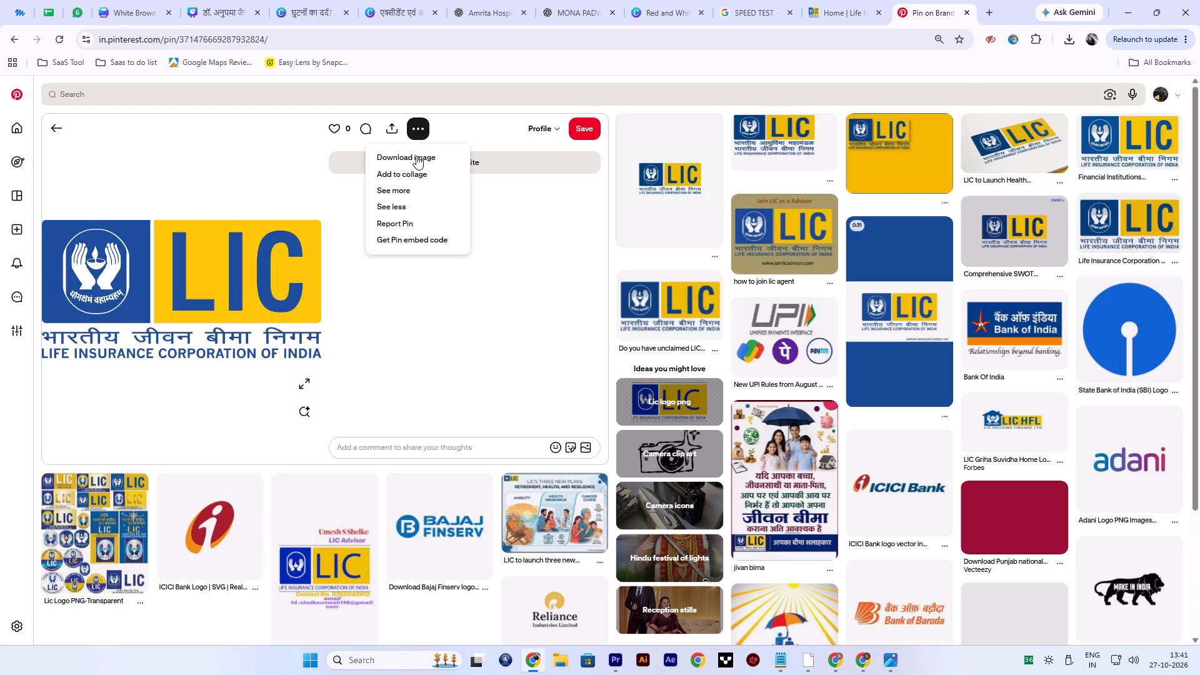
click(416, 156)
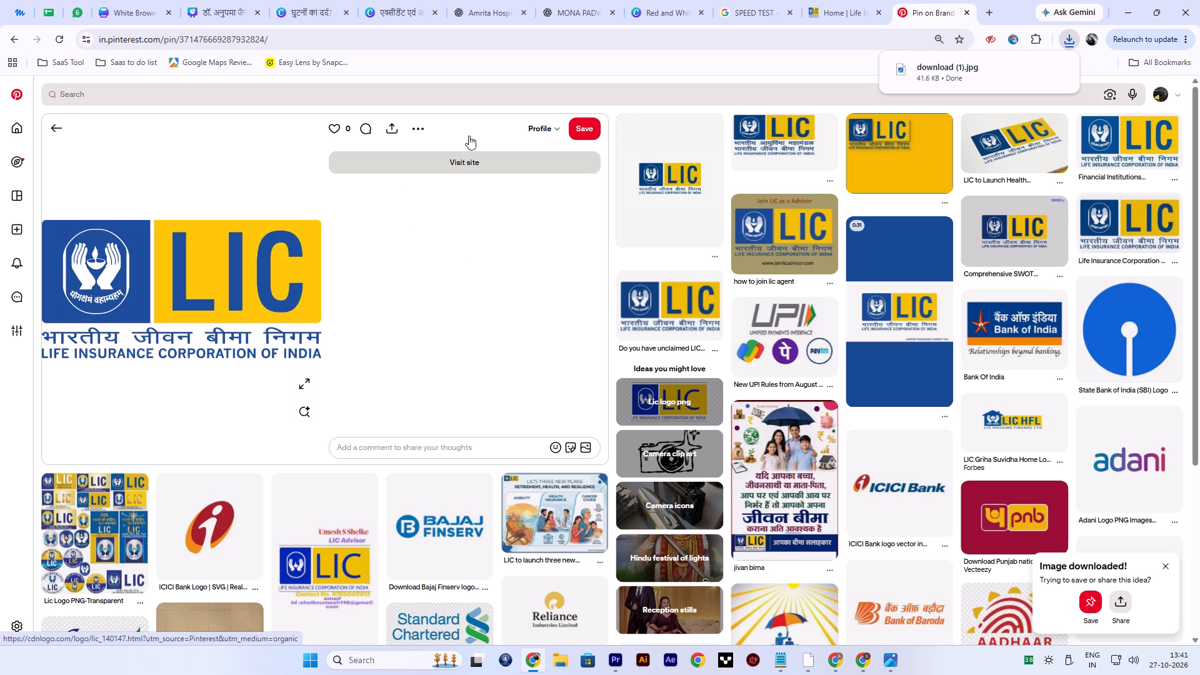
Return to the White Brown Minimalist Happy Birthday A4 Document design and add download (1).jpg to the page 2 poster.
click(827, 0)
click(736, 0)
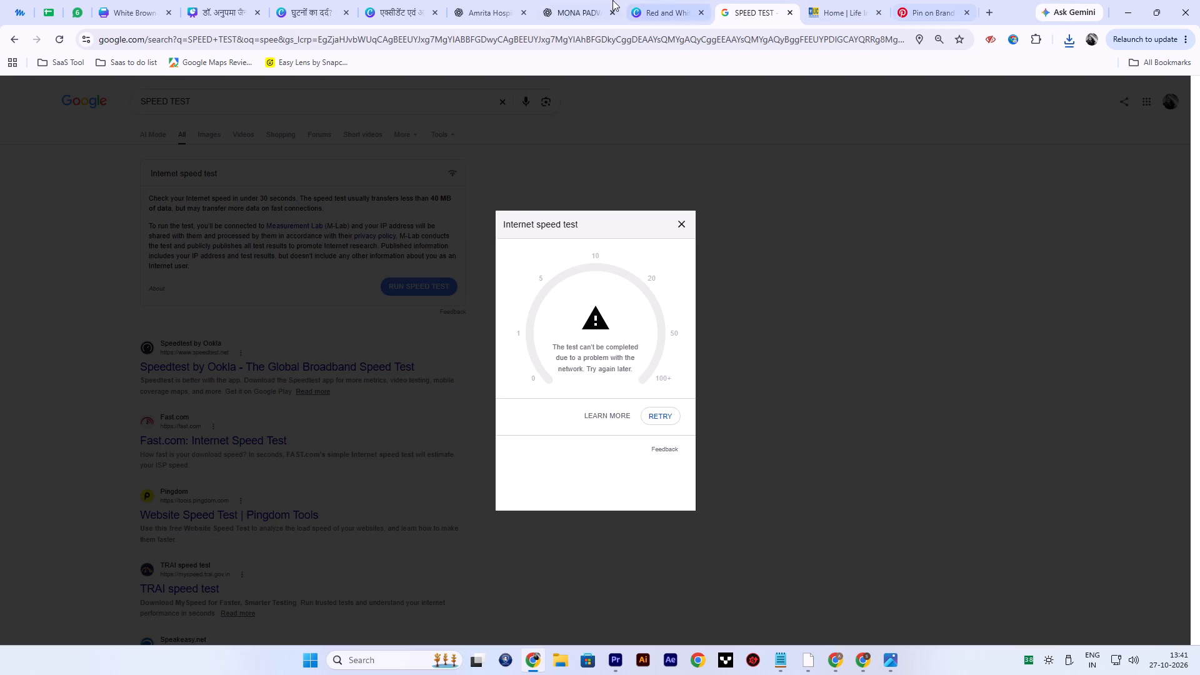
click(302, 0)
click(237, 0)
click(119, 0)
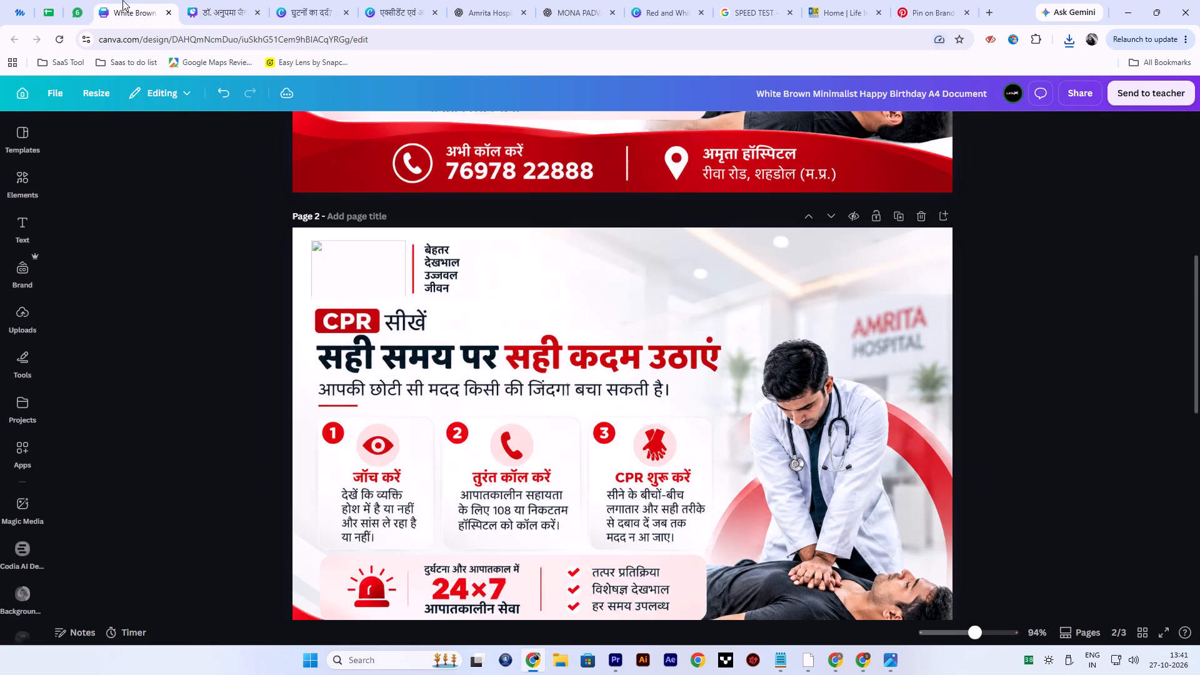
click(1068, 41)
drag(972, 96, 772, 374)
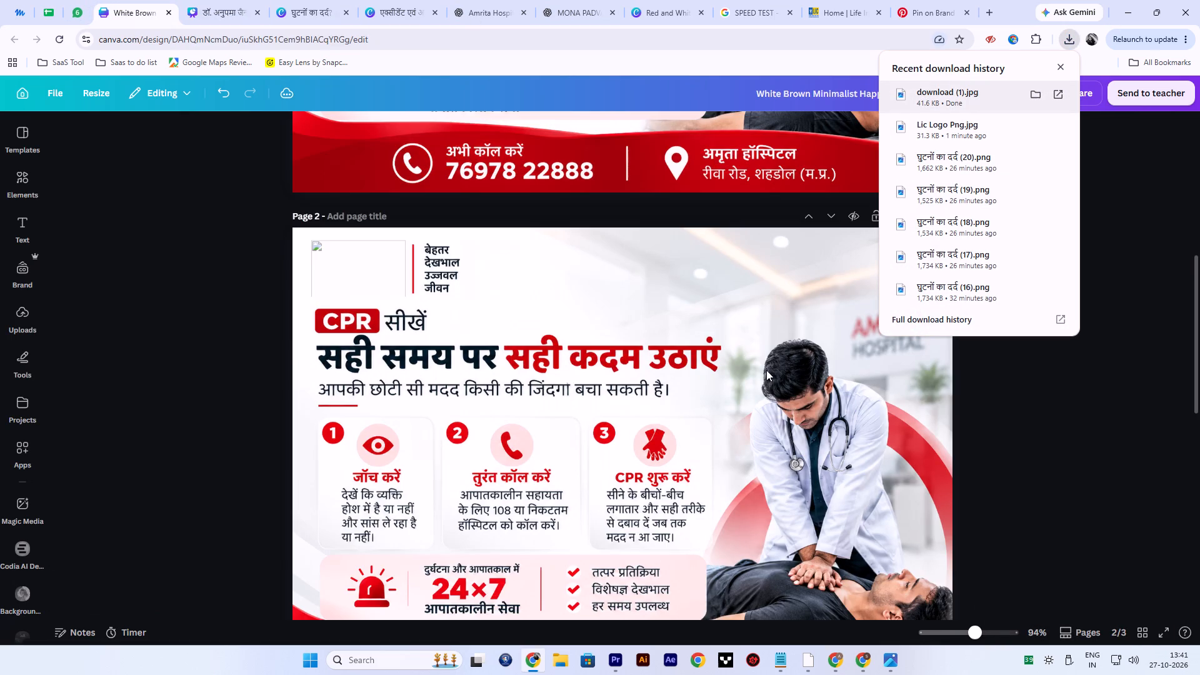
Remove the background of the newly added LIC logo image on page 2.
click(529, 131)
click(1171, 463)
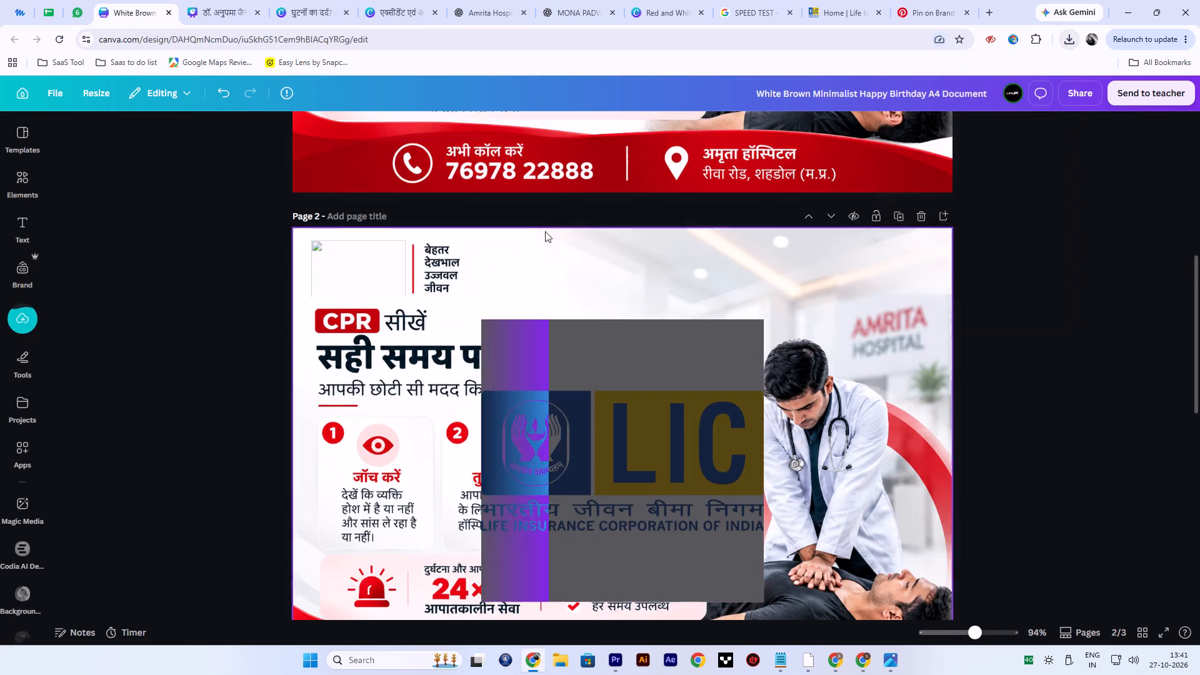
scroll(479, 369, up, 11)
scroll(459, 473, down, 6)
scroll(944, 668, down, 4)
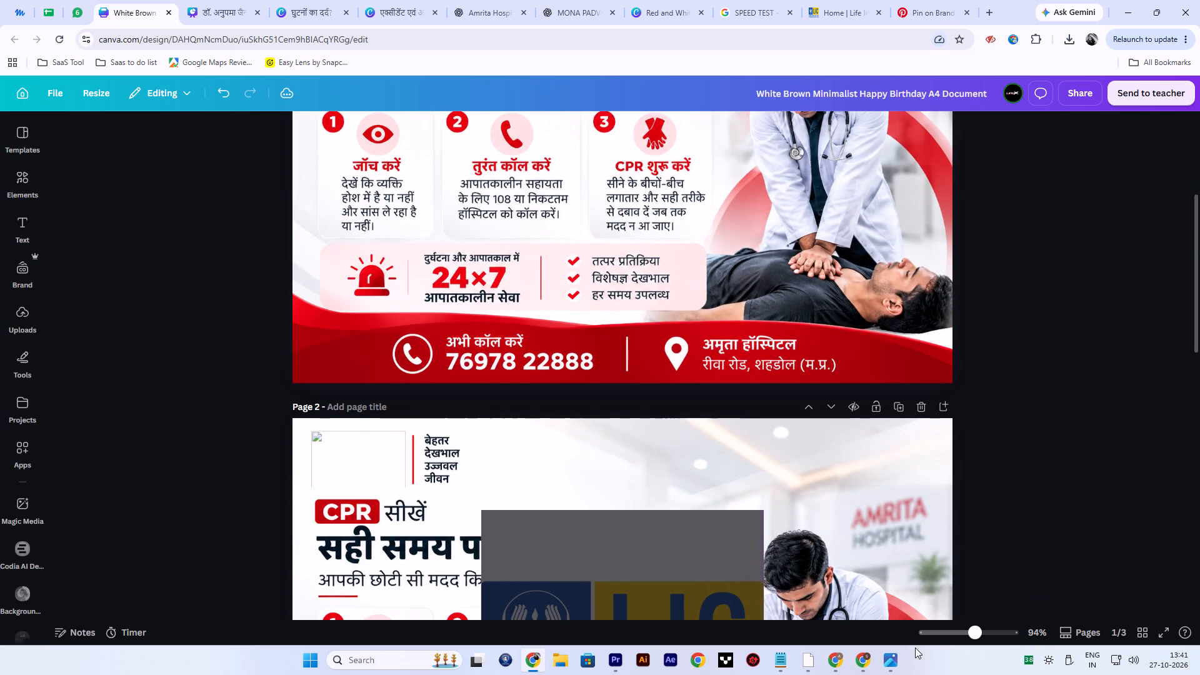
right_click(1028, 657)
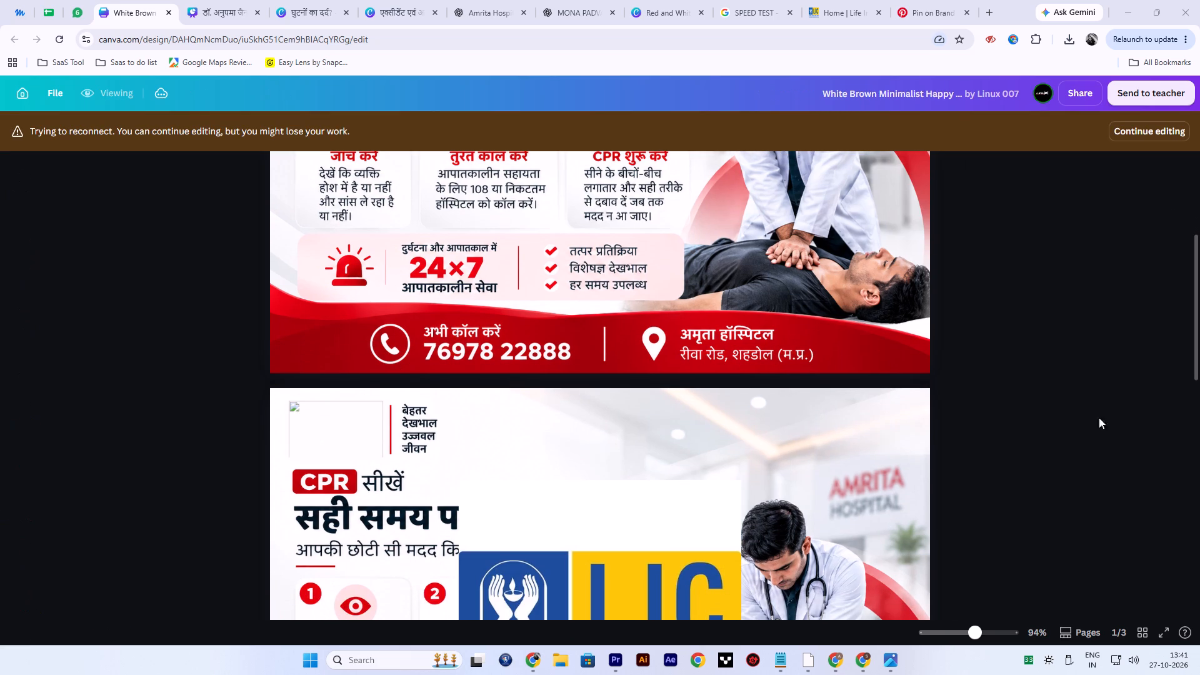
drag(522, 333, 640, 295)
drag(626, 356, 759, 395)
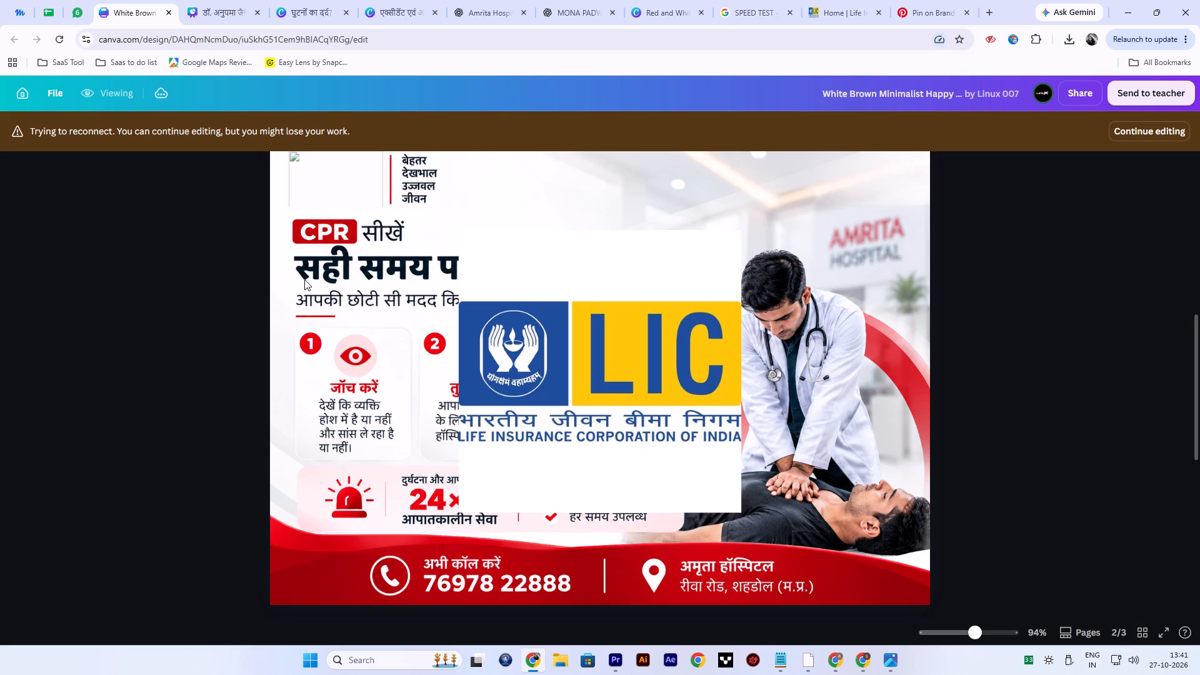
Reload the design page, discarding the unsaved changes.
click(61, 35)
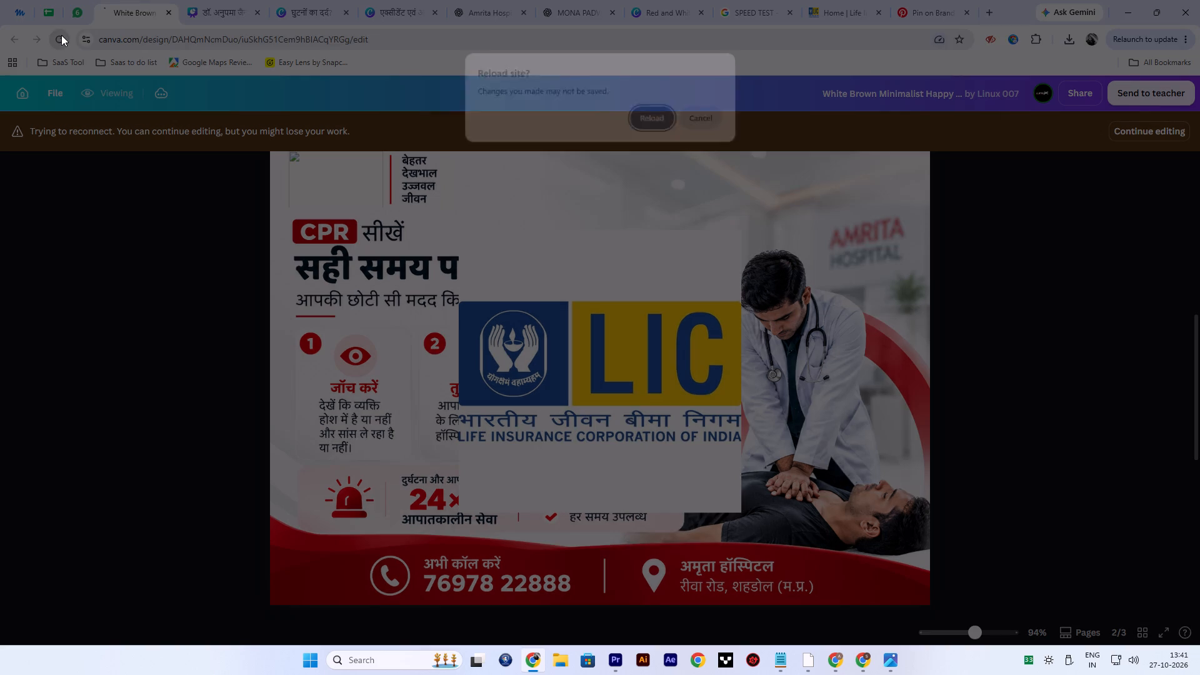
click(642, 116)
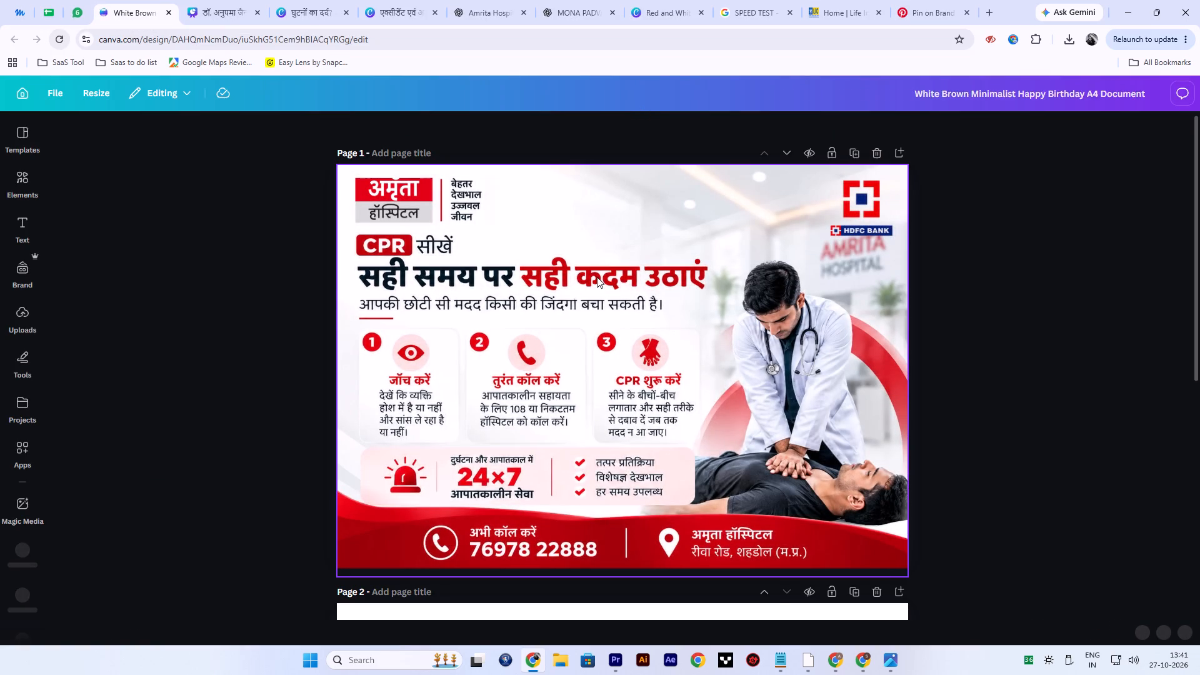
Duplicate page 1 with the CPR poster again.
scroll(675, 321, down, 13)
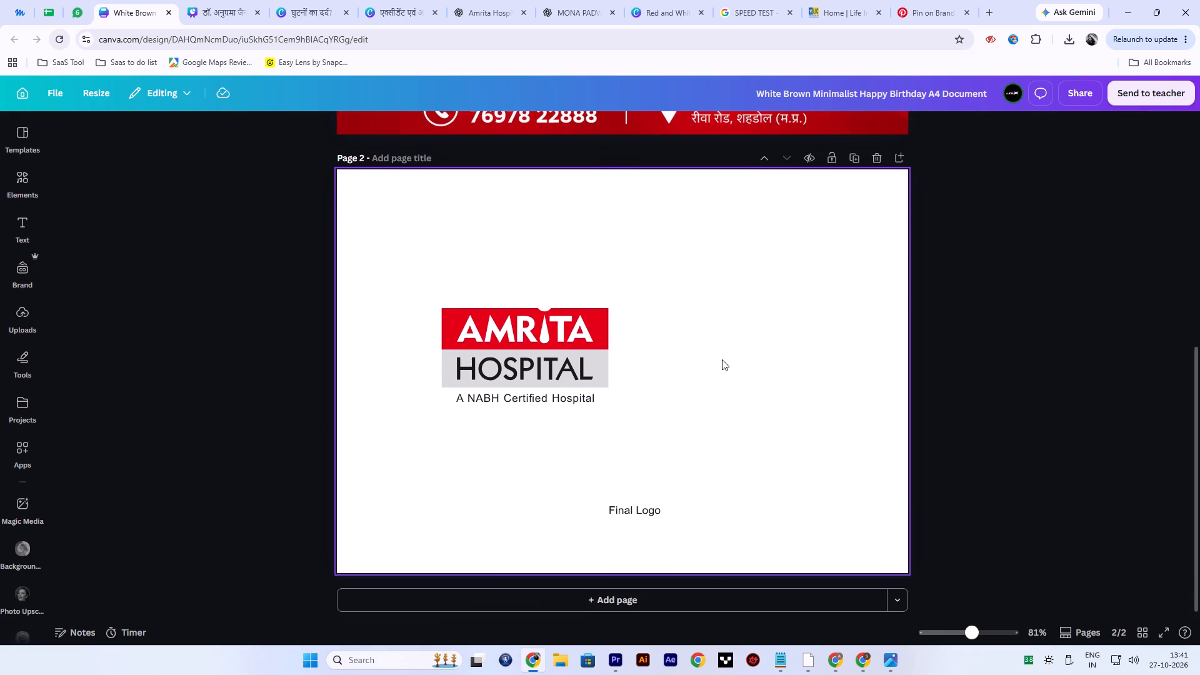
scroll(718, 360, up, 19)
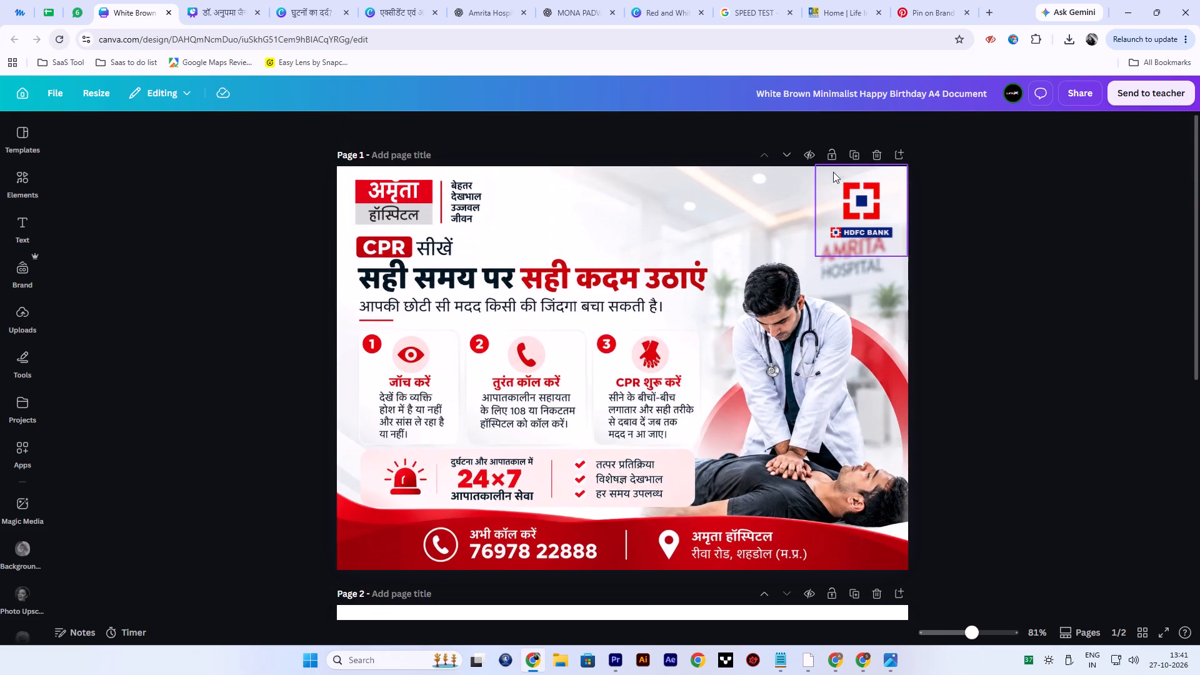
click(854, 156)
Add the downloaded download (1).jpg LIC logo to the duplicated poster on page 2.
click(1070, 41)
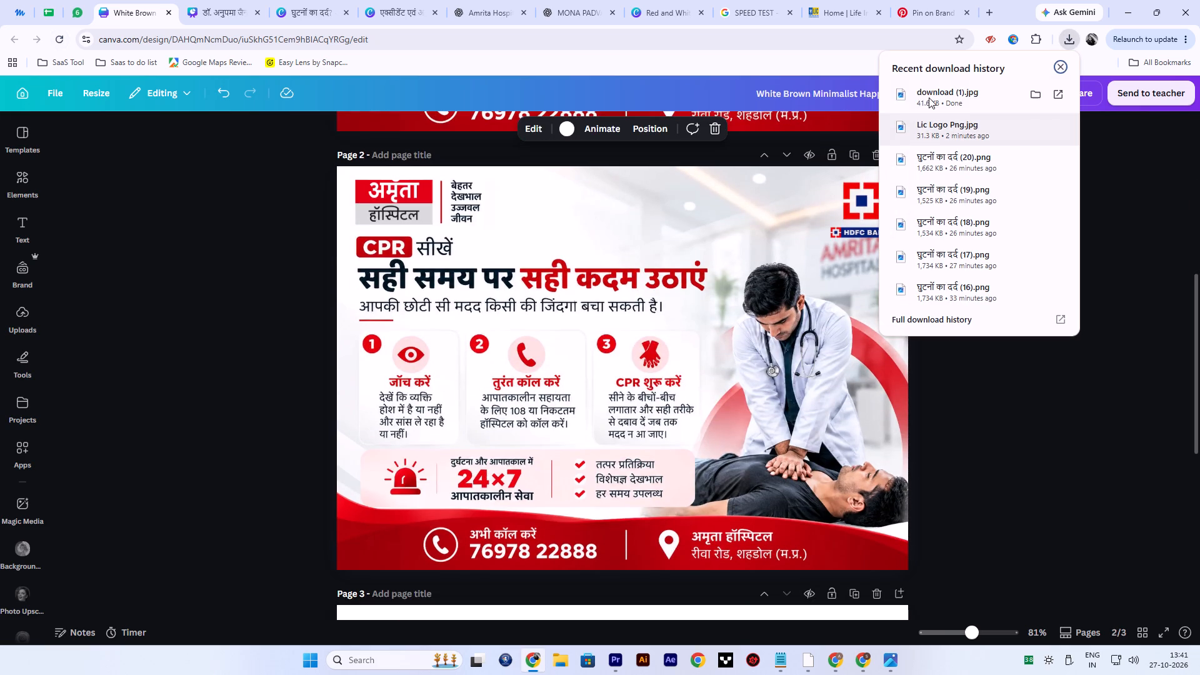
drag(931, 89, 786, 310)
click(1149, 420)
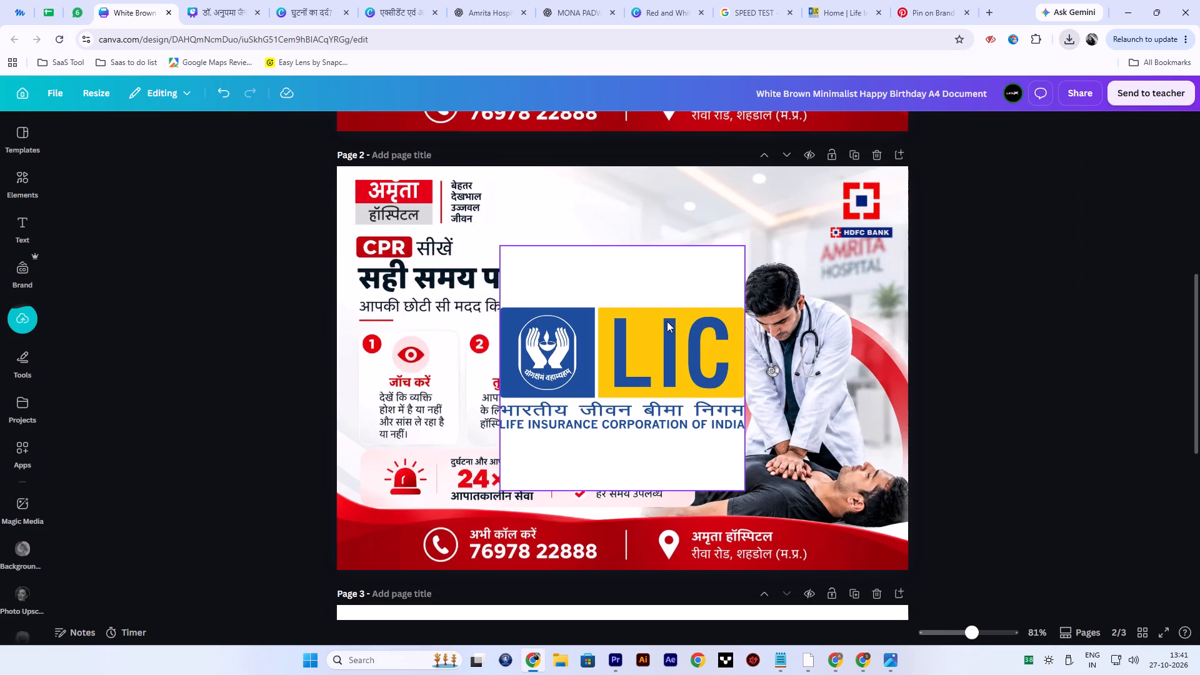
Remove the background of the LIC logo image on page 2.
click(667, 321)
click(474, 128)
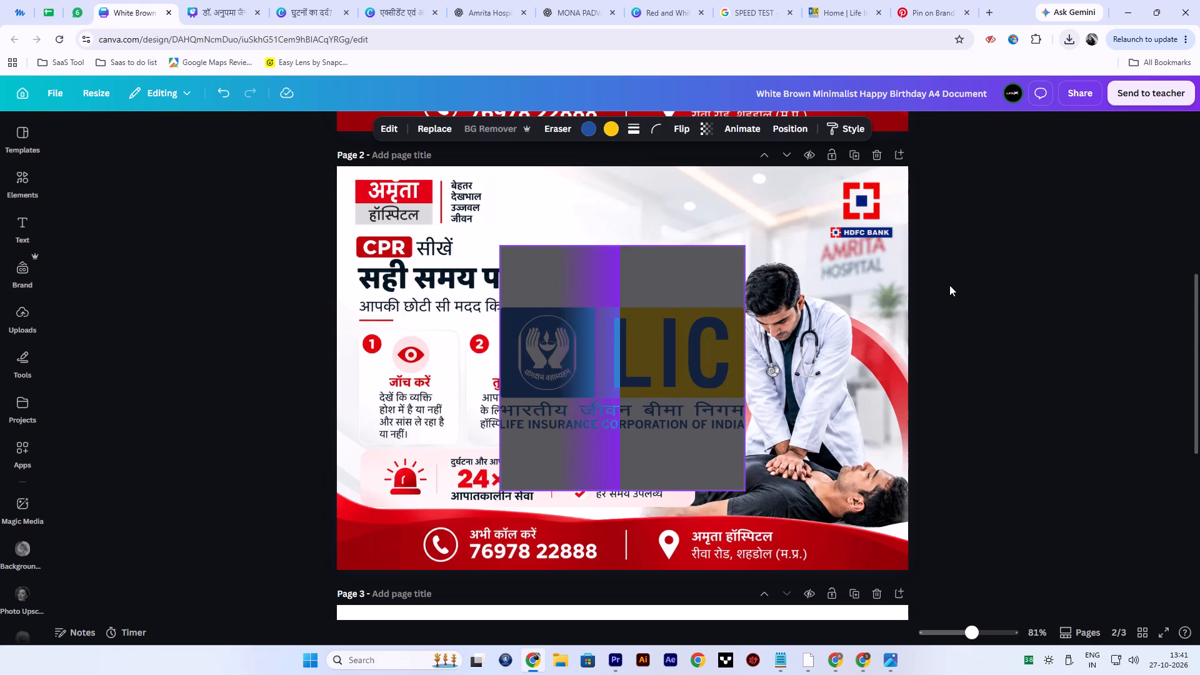
Crop the LIC logo image to its blue and yellow blocks, cutting off the empty area above and the name lines below.
scroll(937, 291, up, 1)
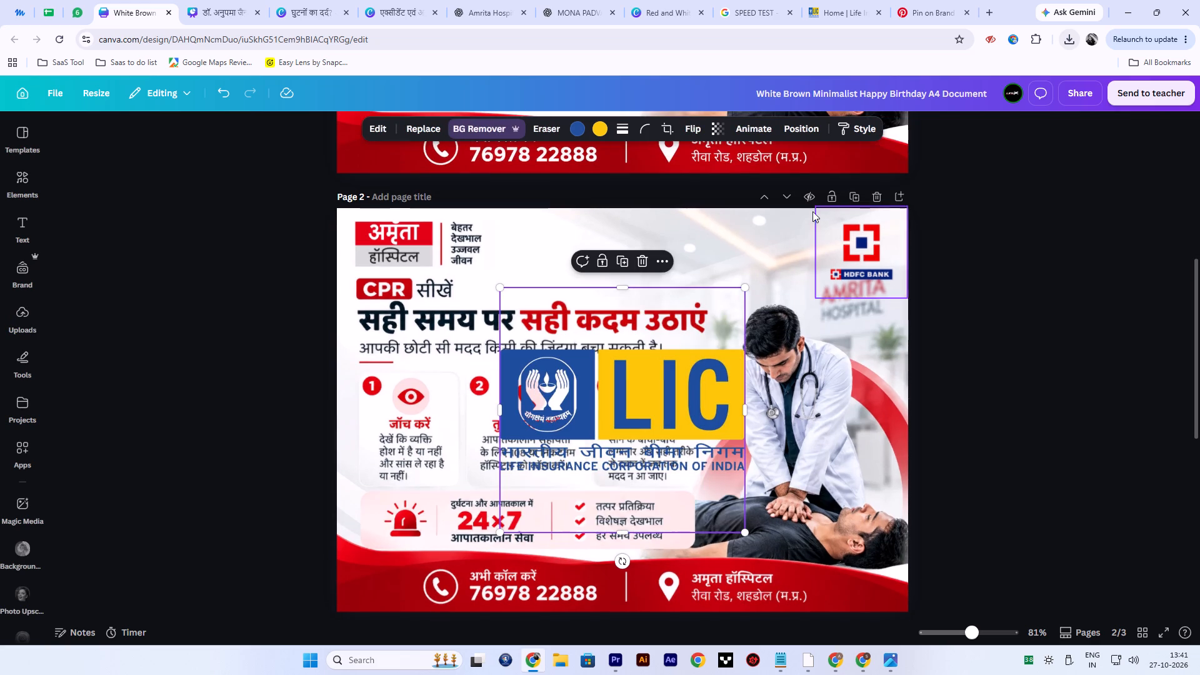
drag(622, 287, 624, 342)
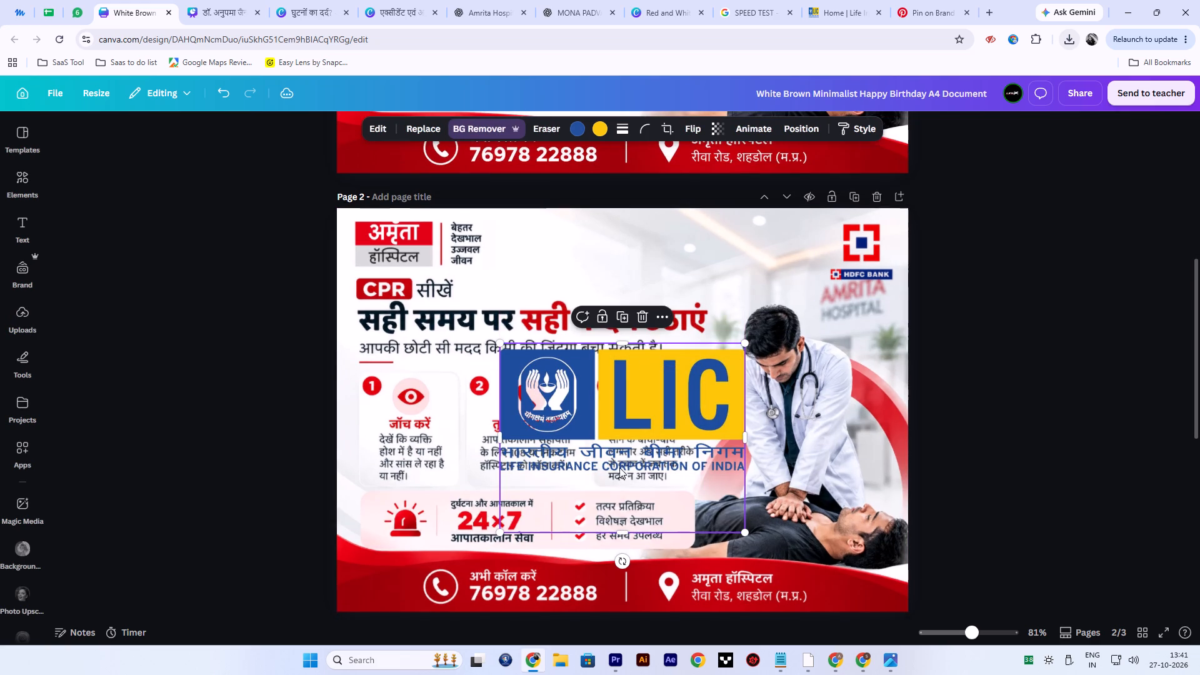
drag(621, 532, 616, 442)
Delete the HDFC Bank logo from the upper-right corner of the page 2 poster.
click(884, 251)
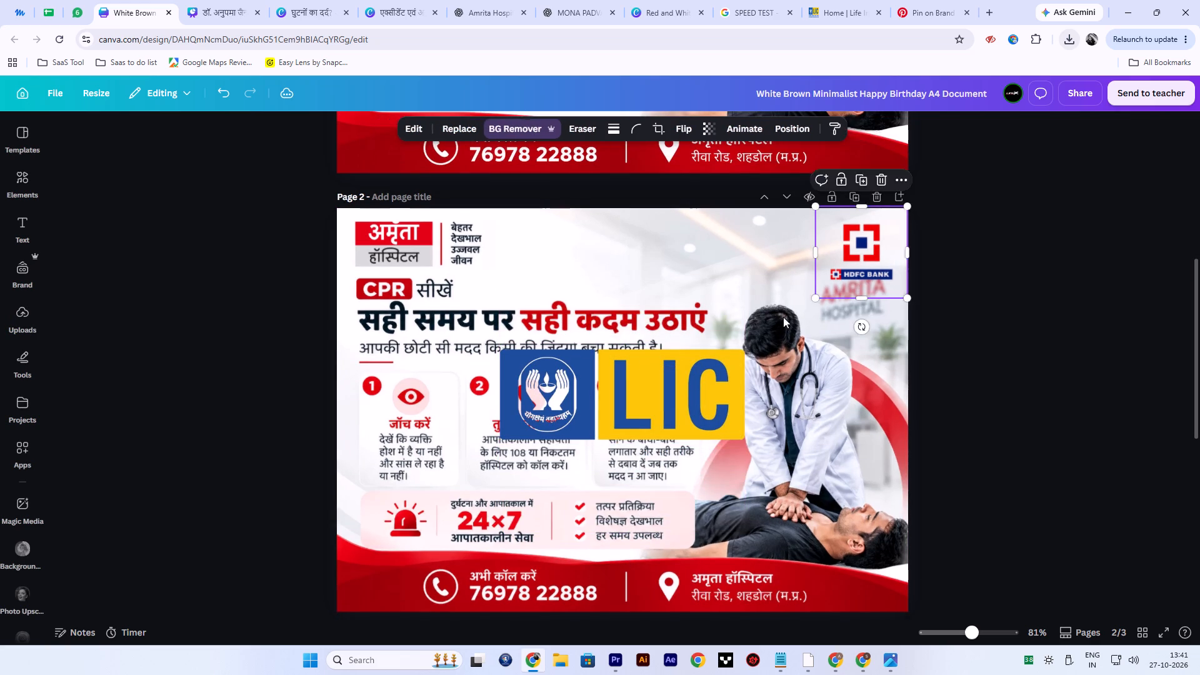
key(Delete)
Shrink the LIC logo and place it in the poster's upper-right corner, above the Amrita Hospital wall sign.
drag(649, 364, 797, 247)
drag(649, 227, 833, 278)
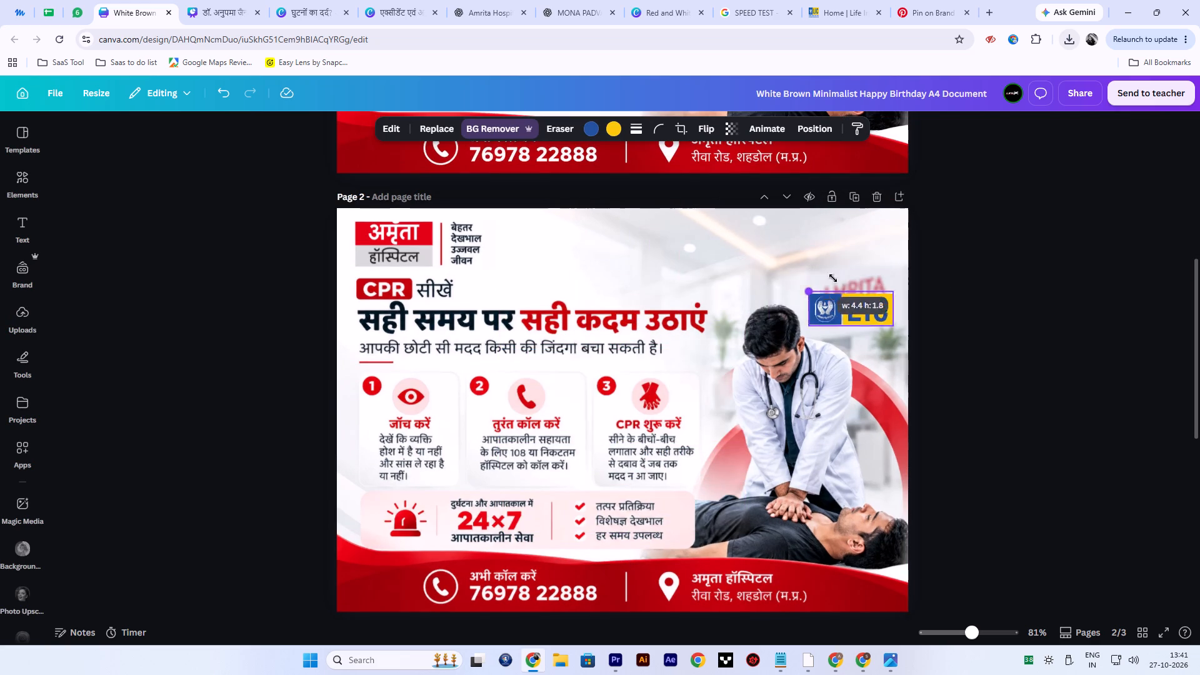
drag(833, 278, 774, 251)
drag(859, 301, 867, 251)
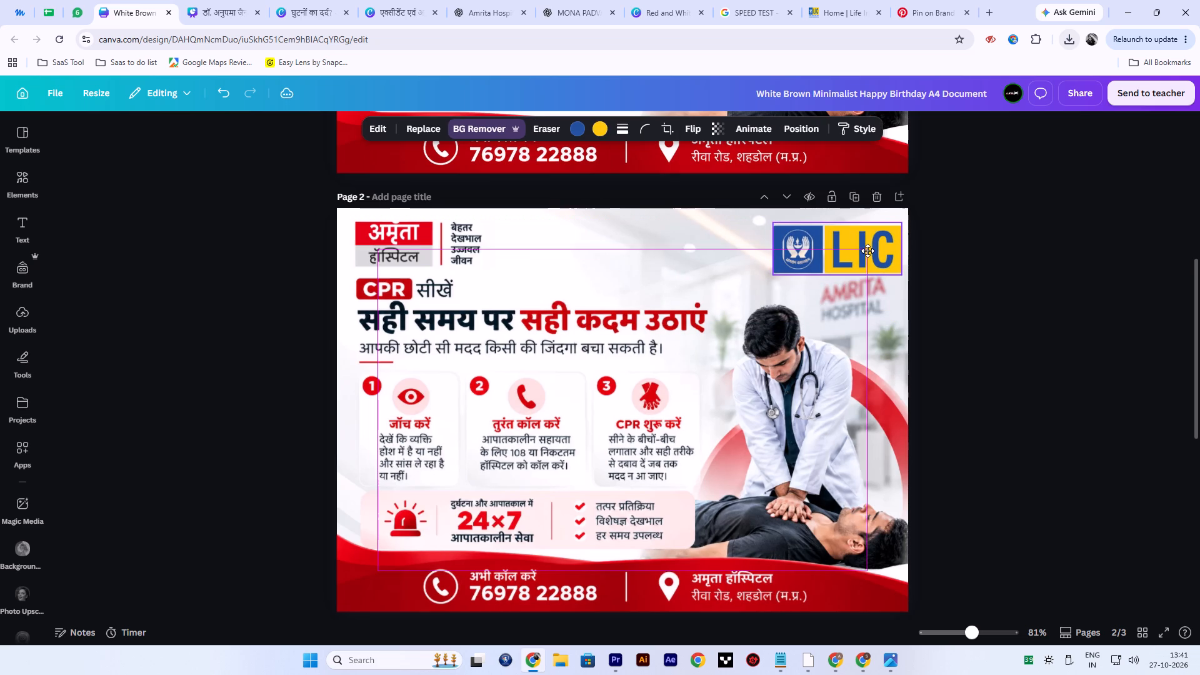
drag(867, 251, 867, 252)
click(1067, 267)
Restore the white hands, lamp and Hindi motto in the LIC logo's emblem with the Pixel Eraser's Restore brush at size 32.
click(801, 236)
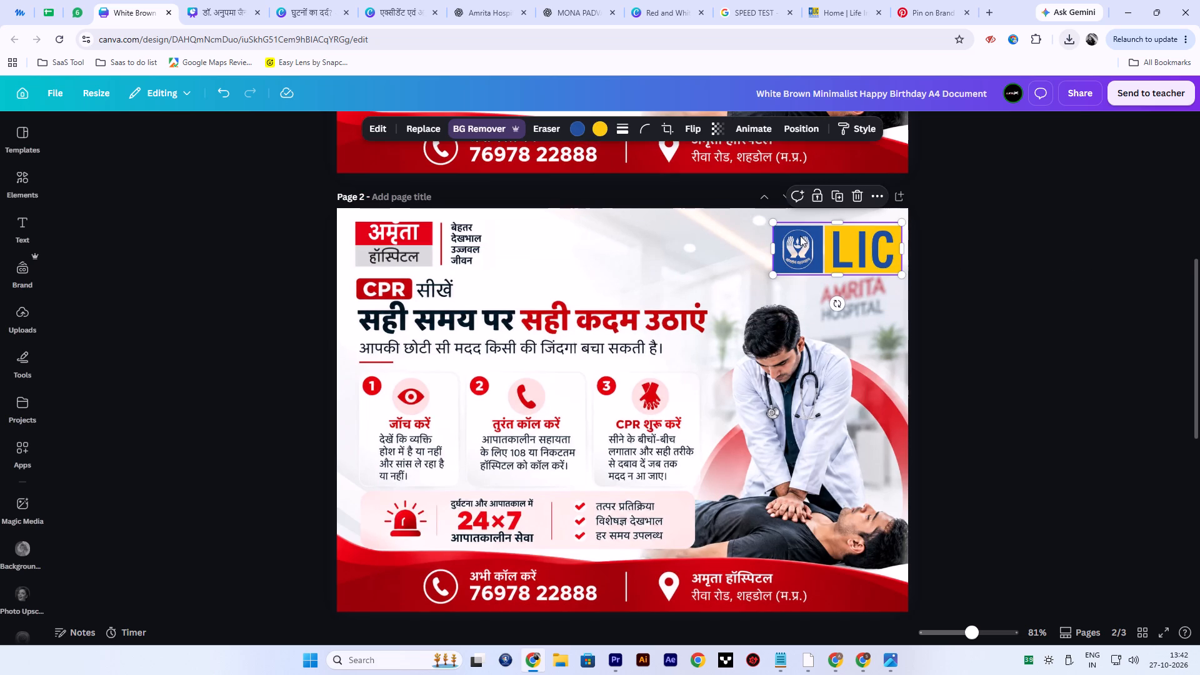
click(496, 127)
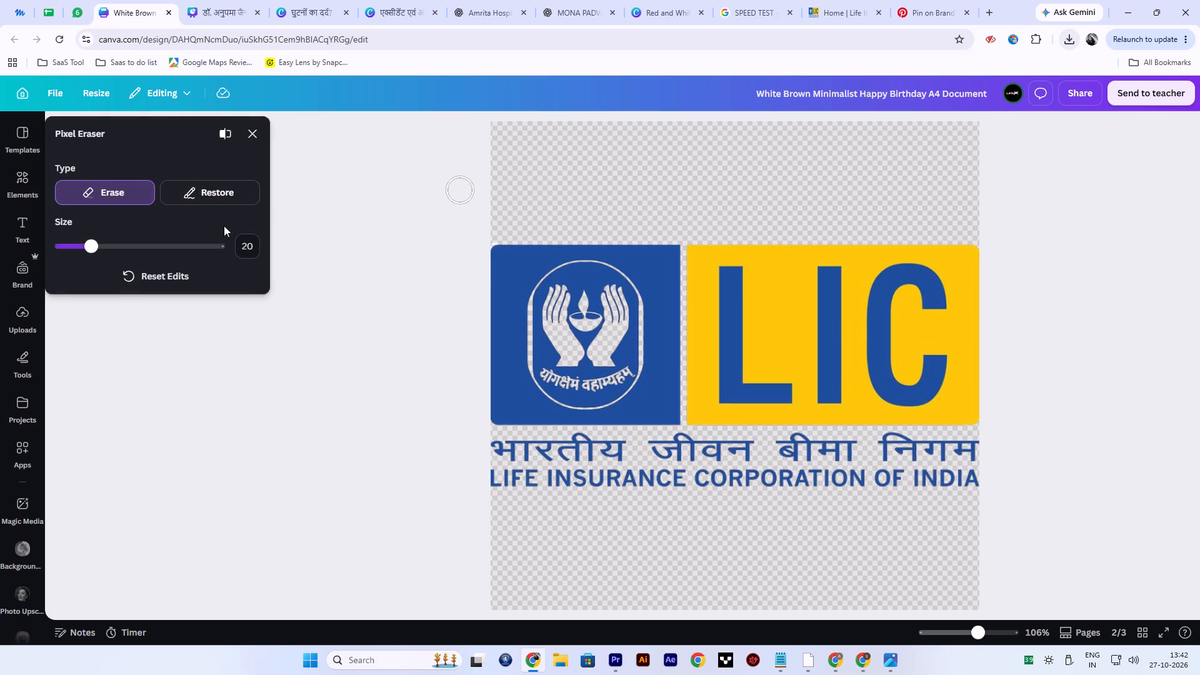
click(212, 192)
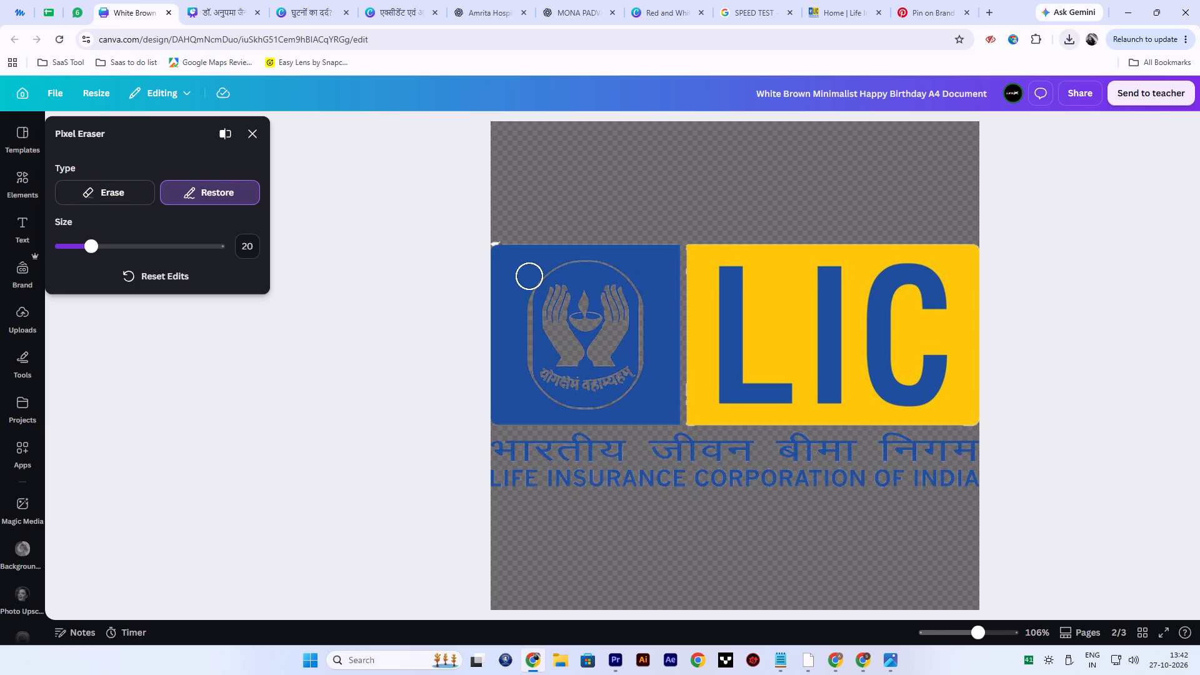
click(109, 242)
drag(530, 314, 530, 311)
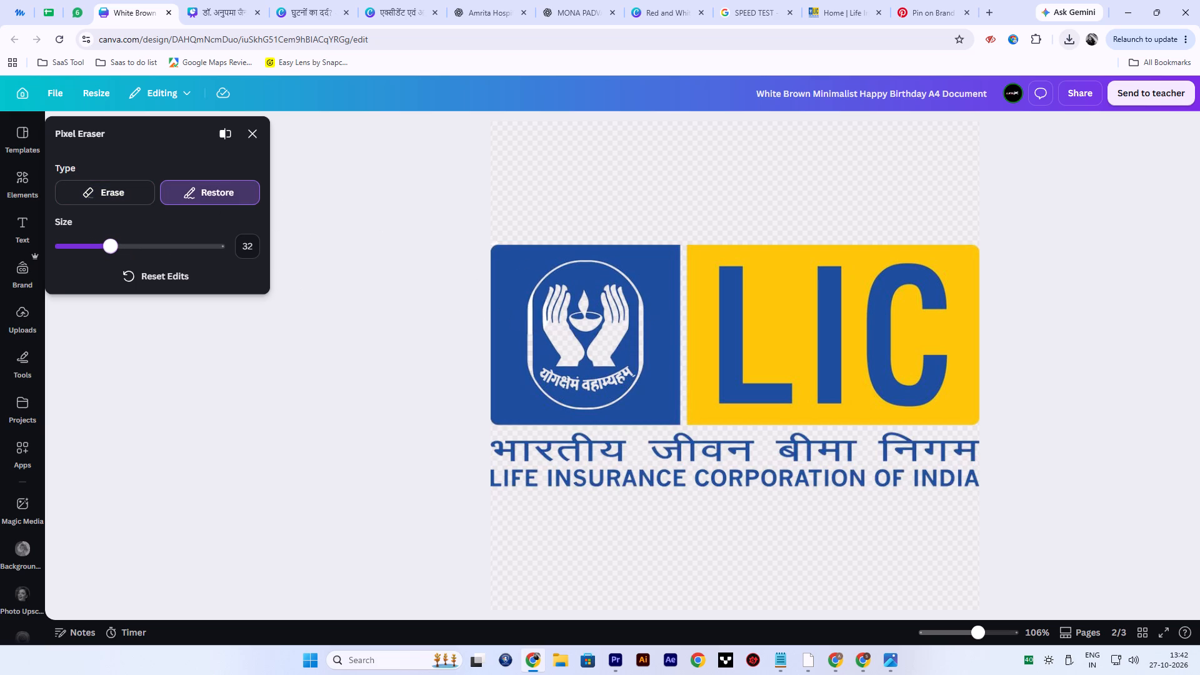
drag(530, 311, 622, 286)
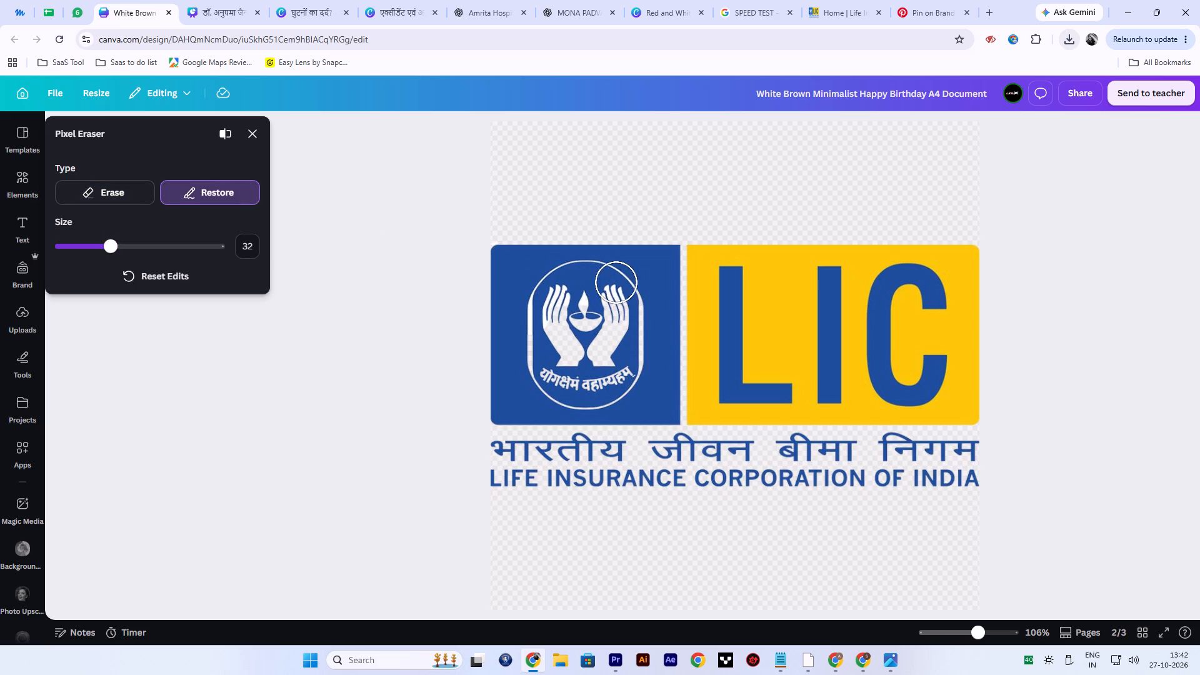
drag(622, 286, 546, 335)
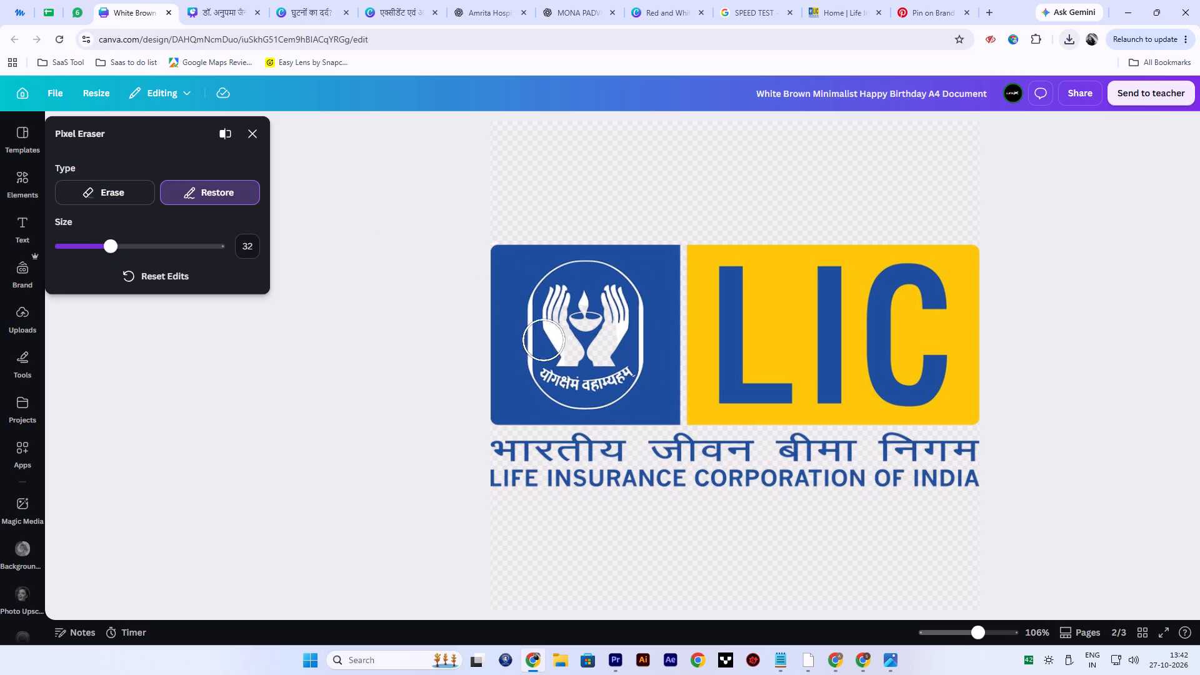
drag(546, 335, 546, 298)
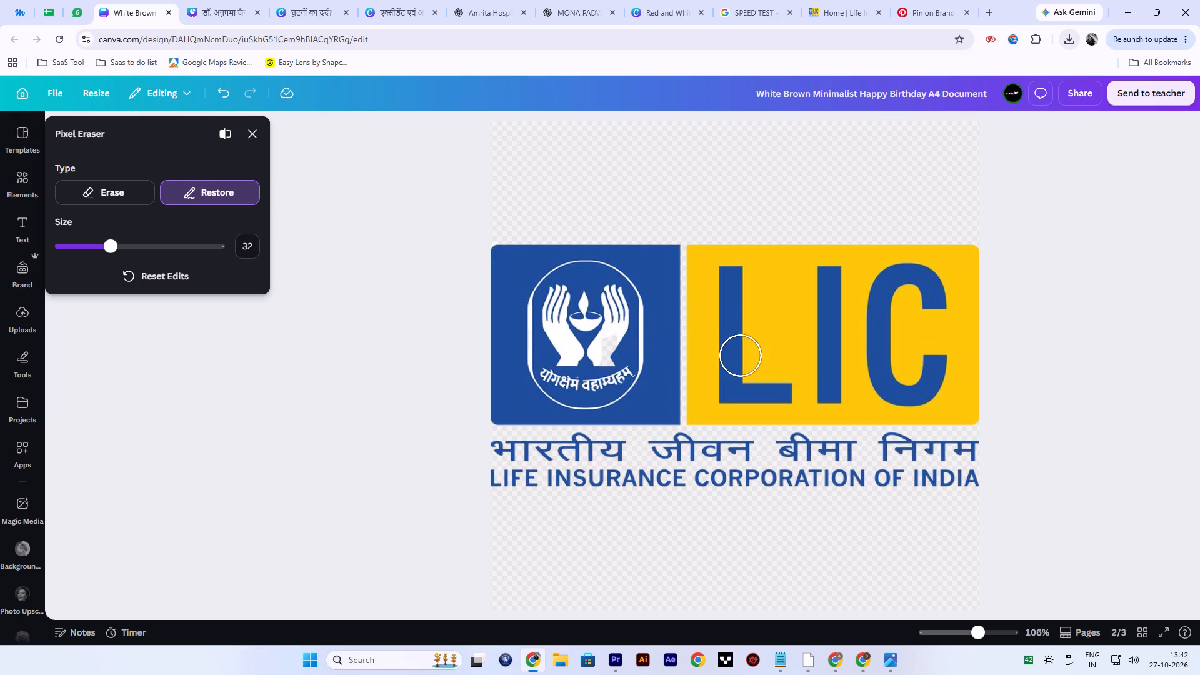
drag(547, 291, 576, 341)
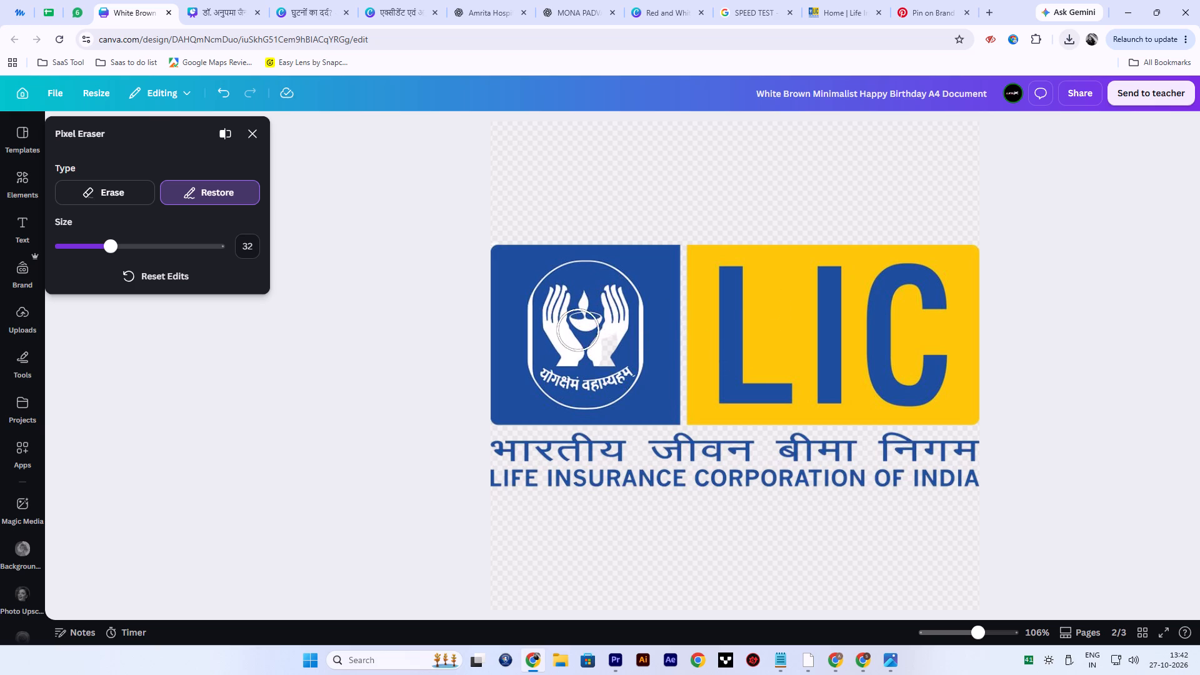
drag(576, 341, 614, 370)
Restore the white strip between the LIC logo's blue and yellow blocks with the Restore brush.
click(684, 404)
drag(679, 380, 675, 292)
click(681, 266)
drag(682, 271, 683, 312)
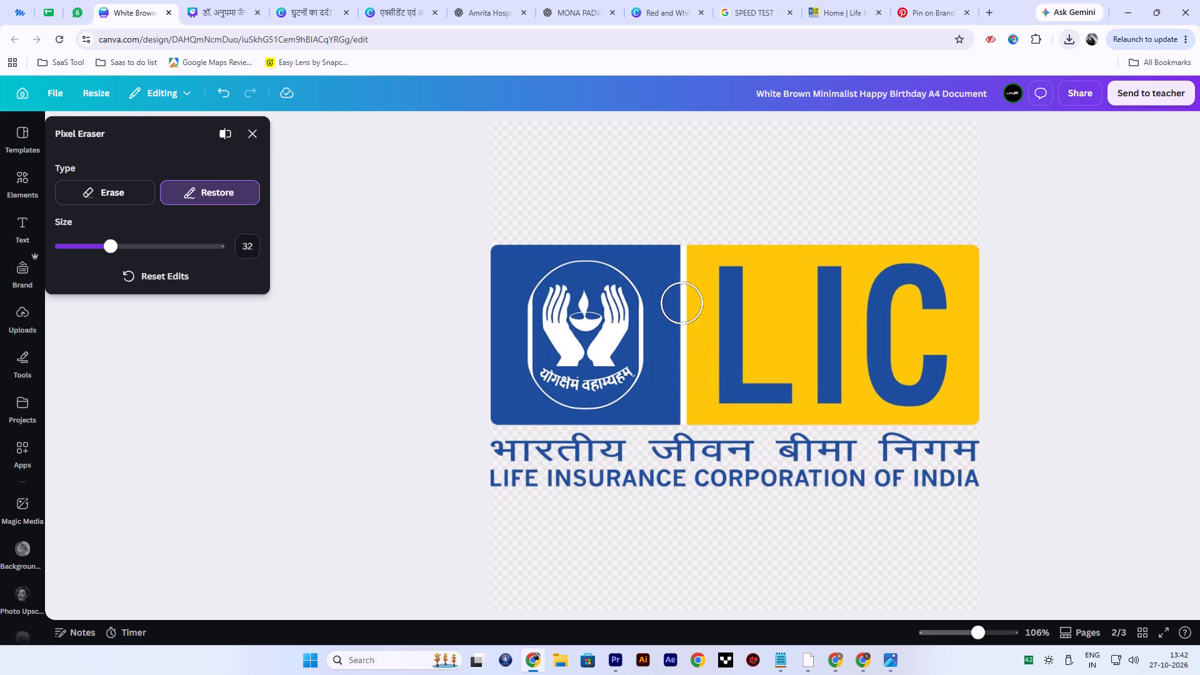
Finish restoring the strip between the LIC logo's blue and yellow blocks and close the Pixel Eraser.
drag(683, 312, 892, 367)
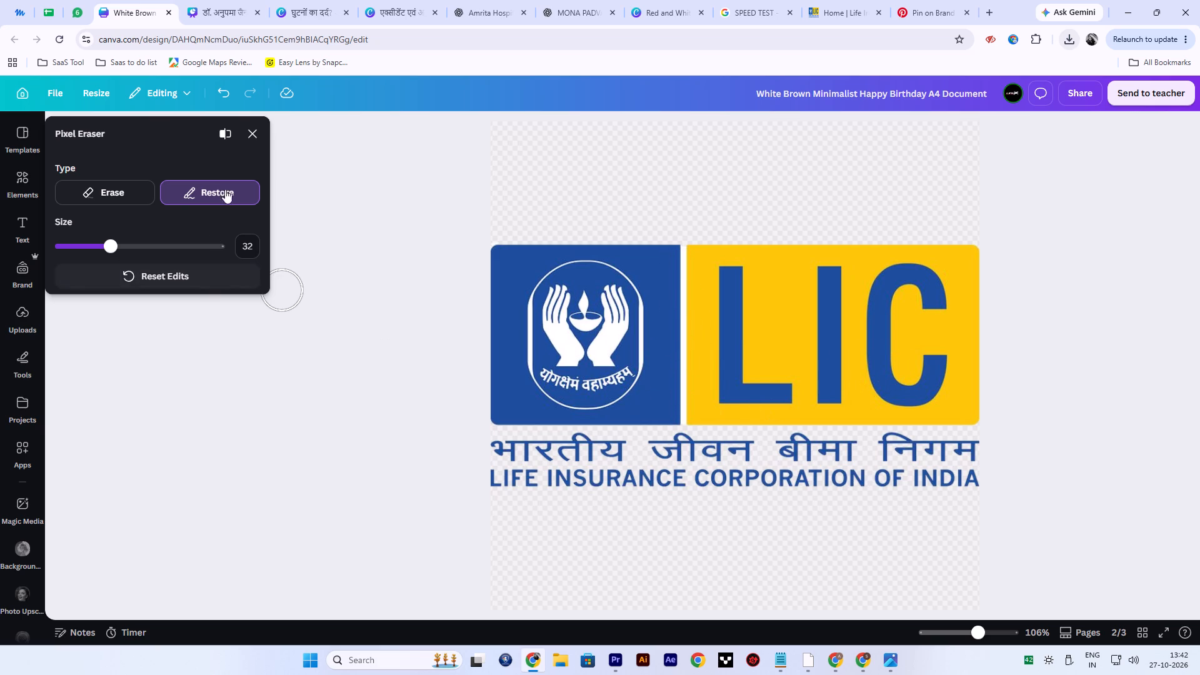
click(253, 129)
click(1030, 306)
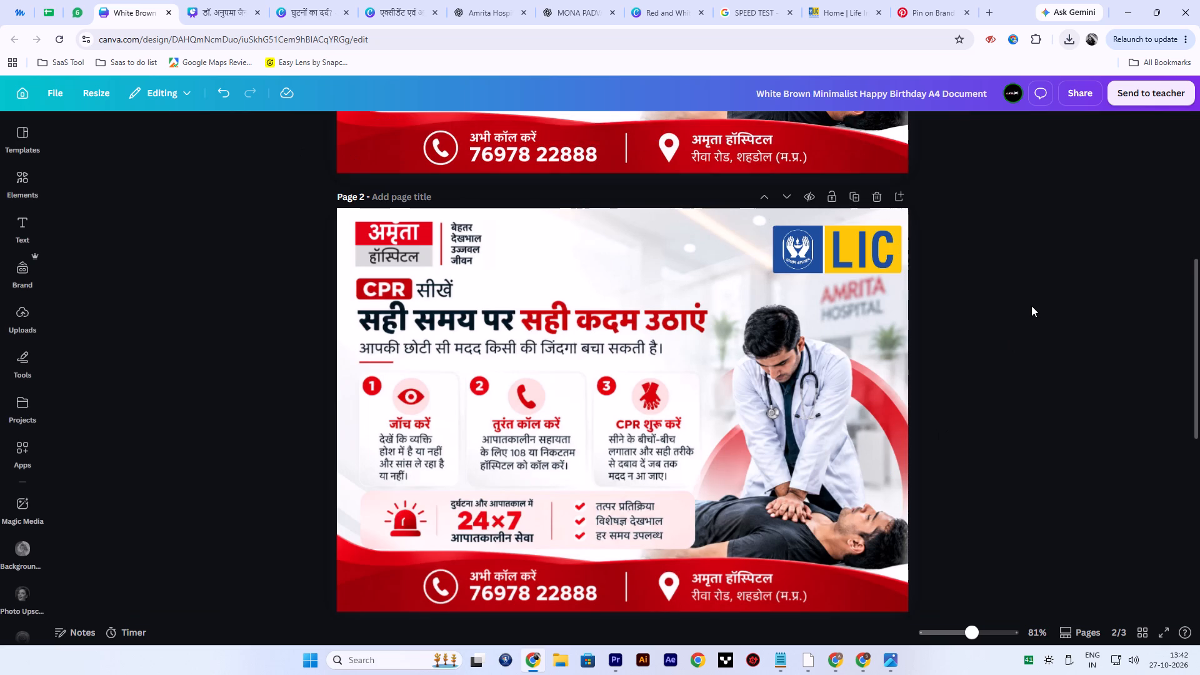
Nudge the LIC logo on page 2 slightly inward and upward within the poster's upper-right corner.
ctrl+scroll(1021, 327, down, 4)
click(739, 281)
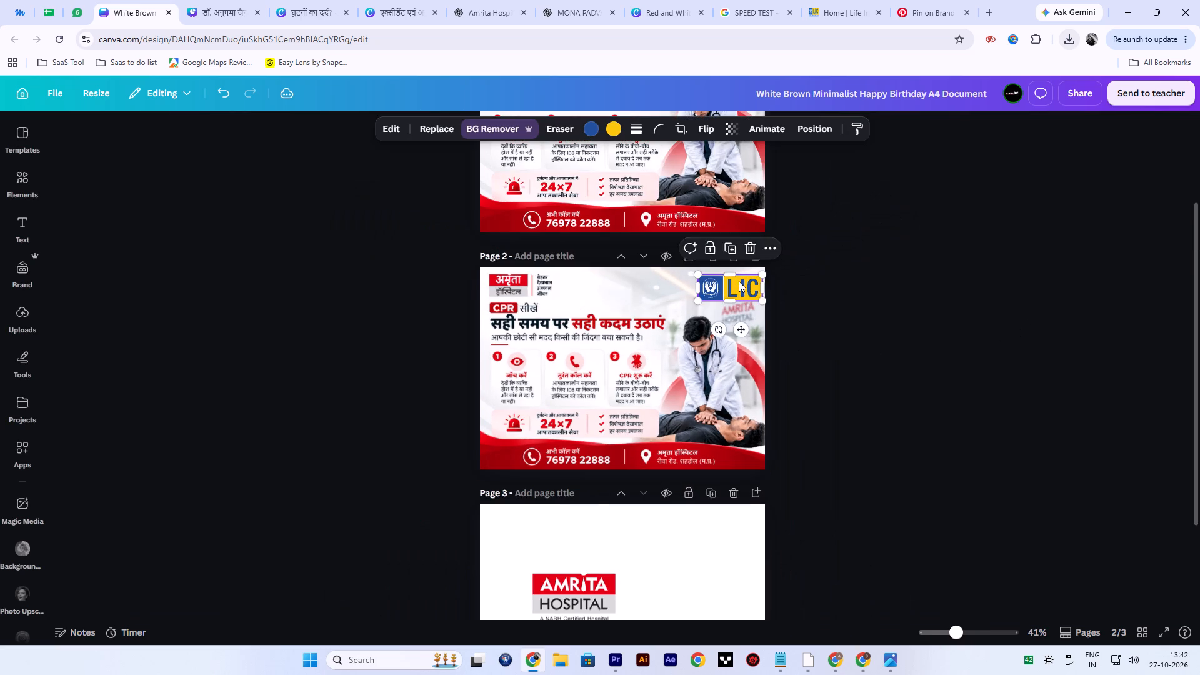
key(Left)
key(Left)
key(Up)
key(Up)
key(Down)
ctrl+scroll(840, 364, up, 4)
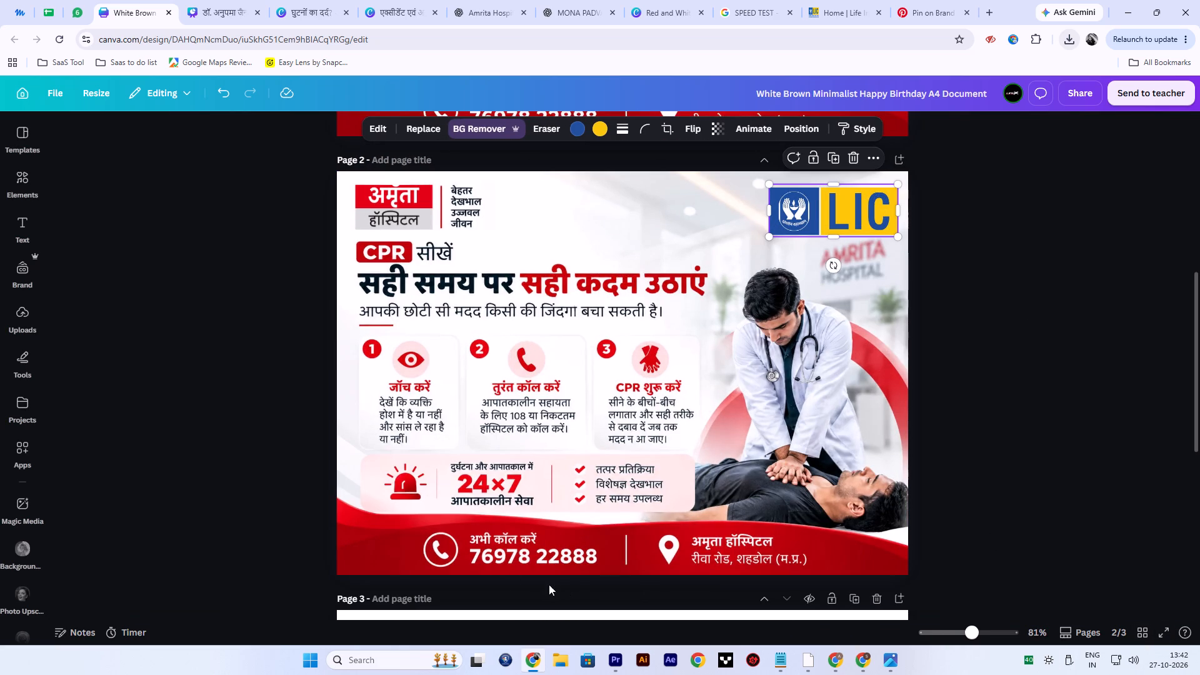
Brush over the call icon, call text and phone number in the page 2 poster's footer with Magic Eraser at size 40.
click(450, 550)
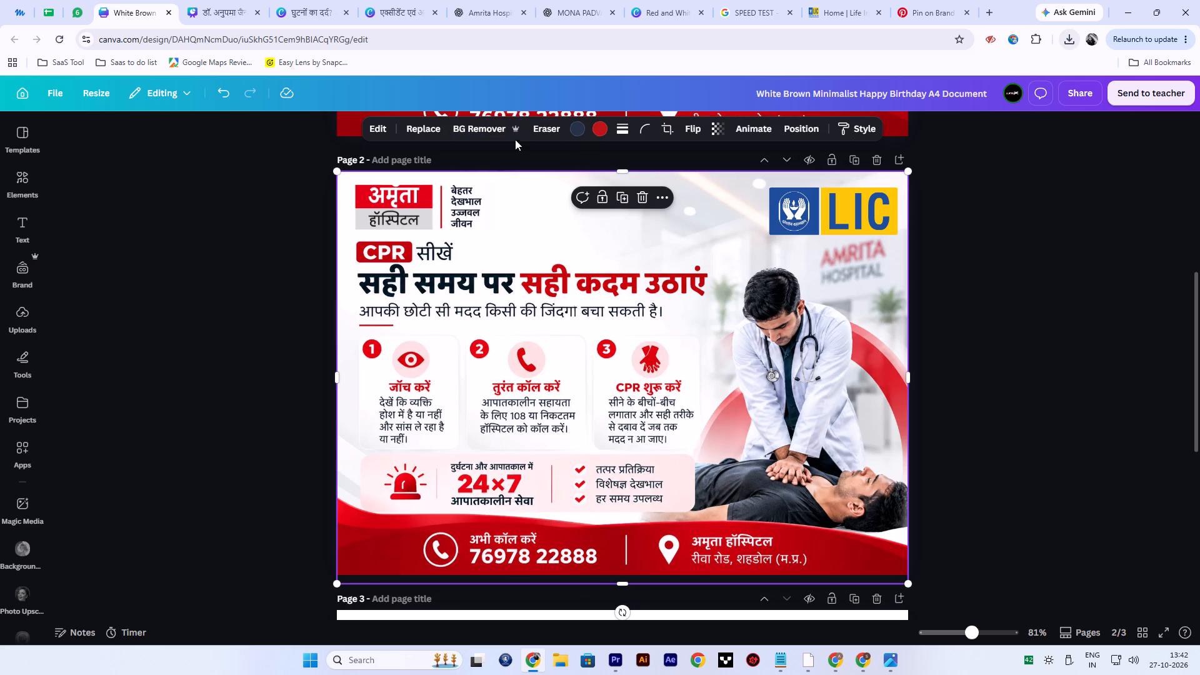
click(546, 131)
click(558, 162)
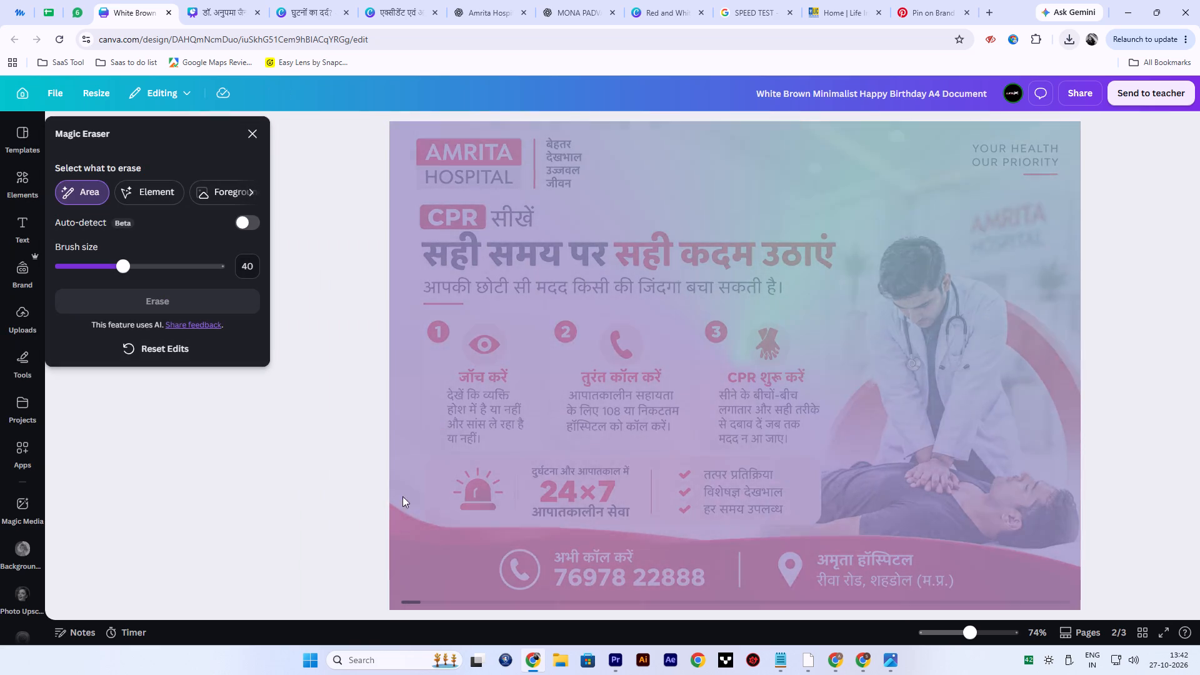
click(250, 136)
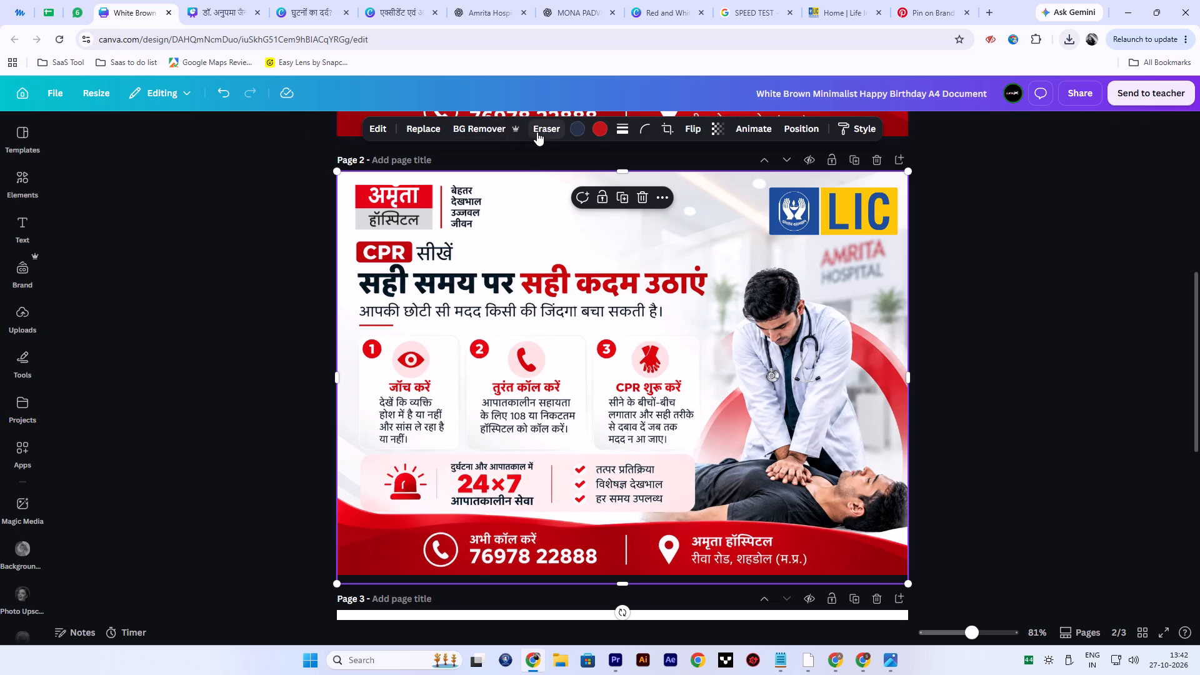
click(538, 131)
click(551, 157)
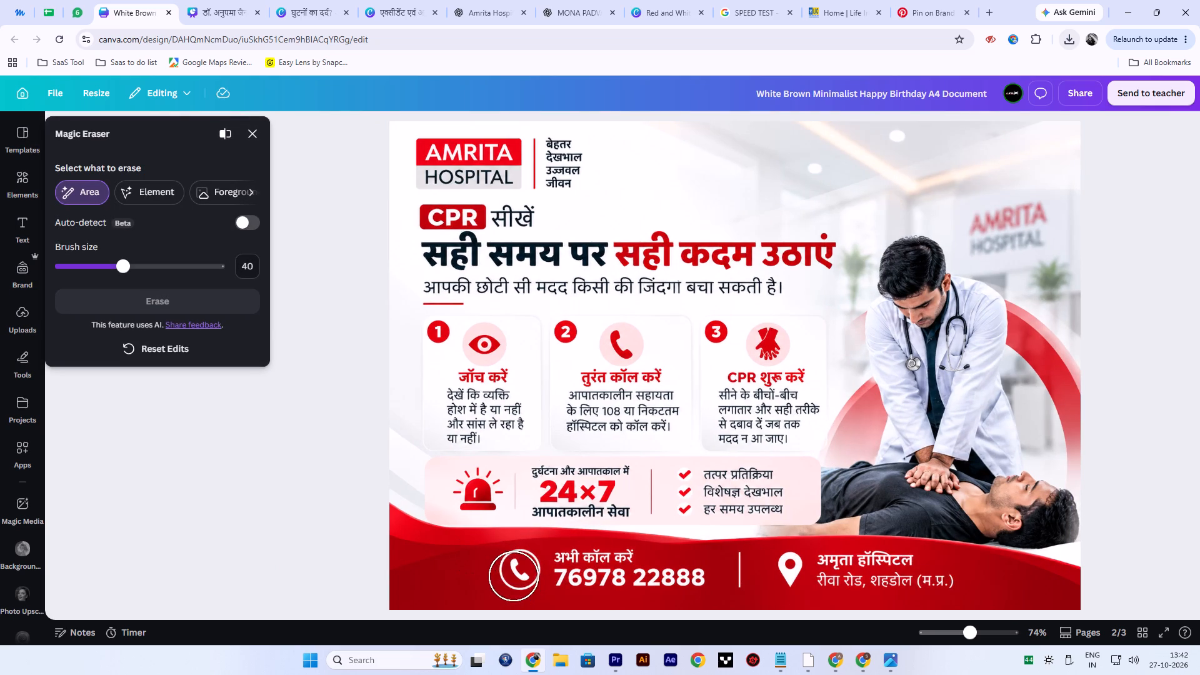
click(513, 569)
click(537, 569)
click(559, 570)
click(576, 569)
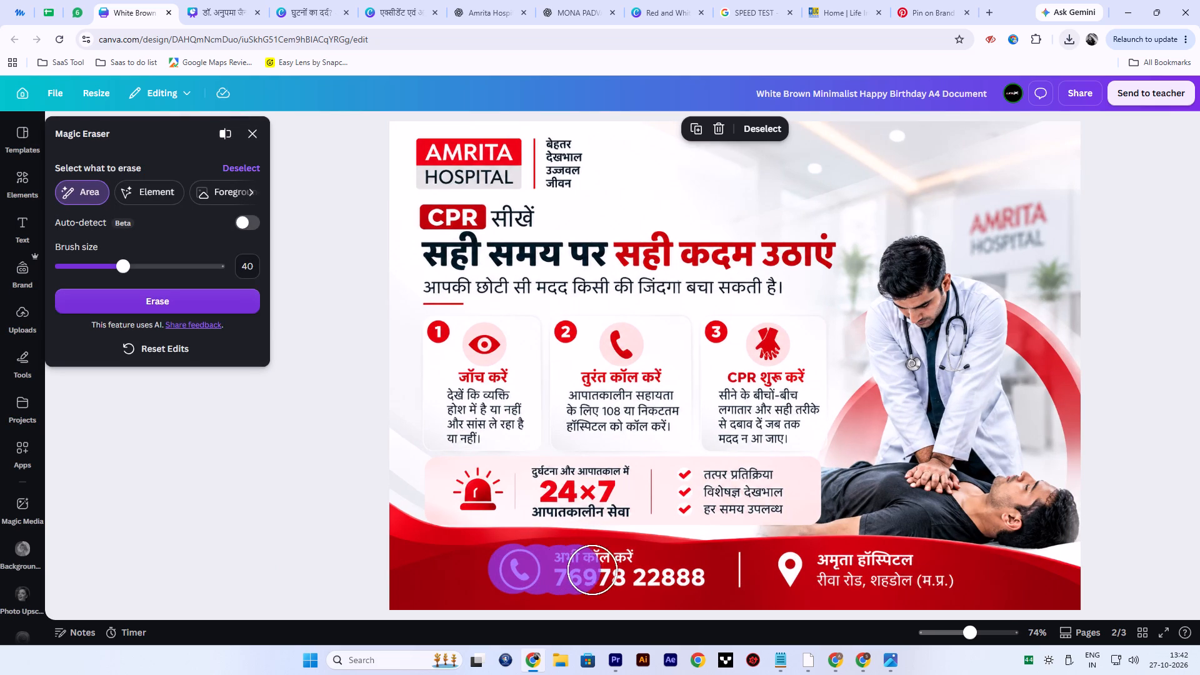
click(593, 570)
click(604, 570)
click(620, 571)
click(635, 572)
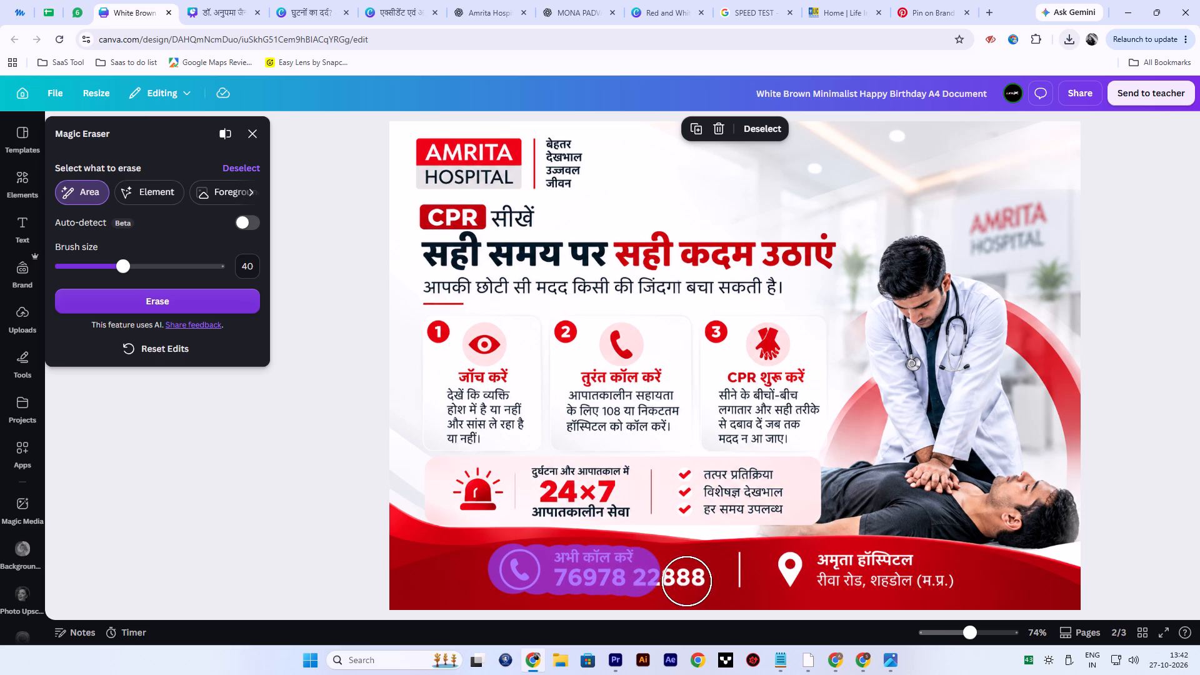
click(677, 582)
click(687, 582)
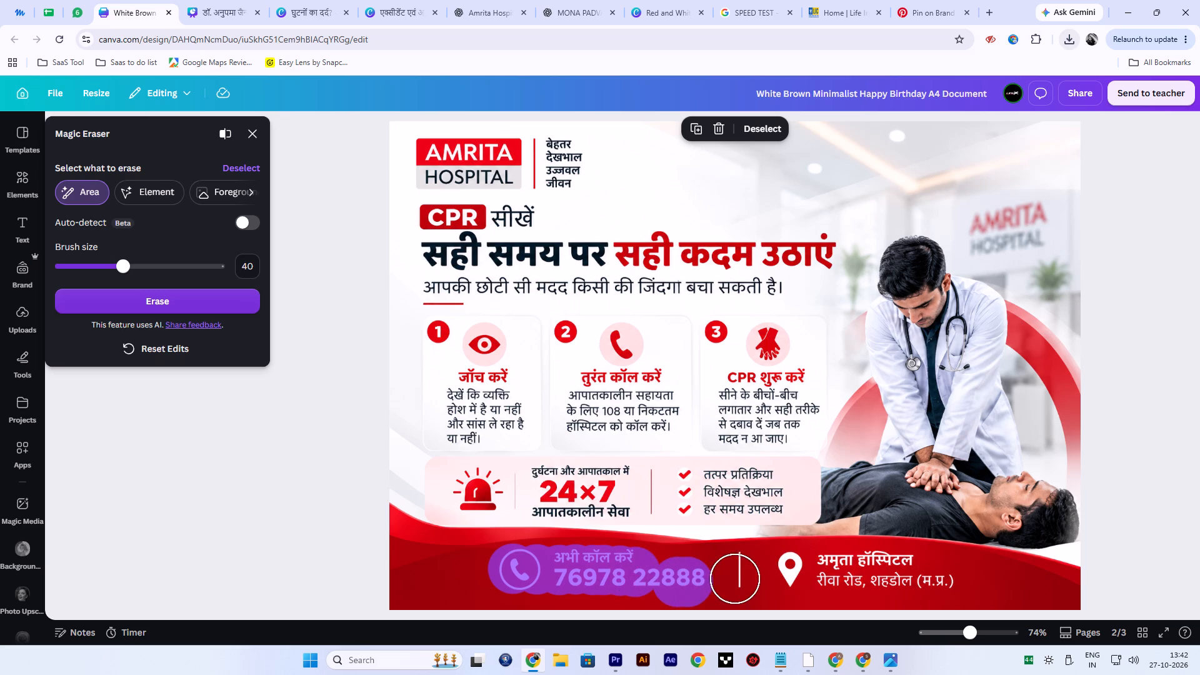
Brush over the footer's location pin and hospital address, erase all the marked areas, and close Magic Eraser.
click(796, 574)
click(823, 572)
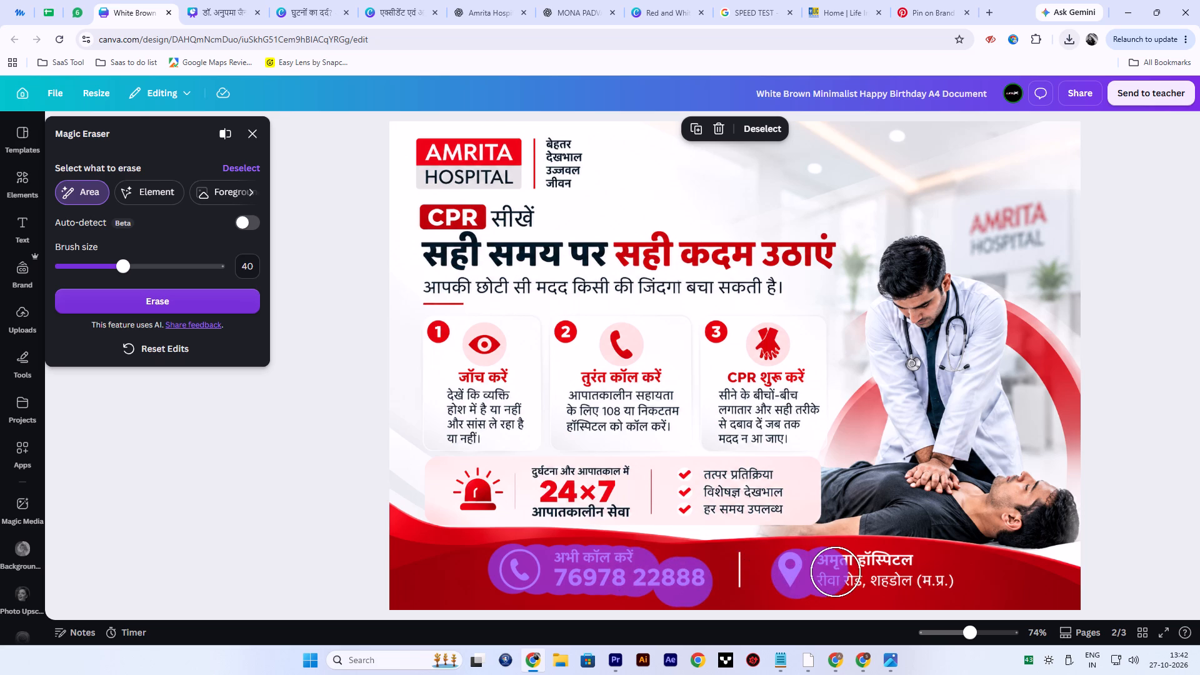
click(849, 572)
click(864, 572)
click(890, 571)
click(894, 571)
click(912, 574)
click(936, 577)
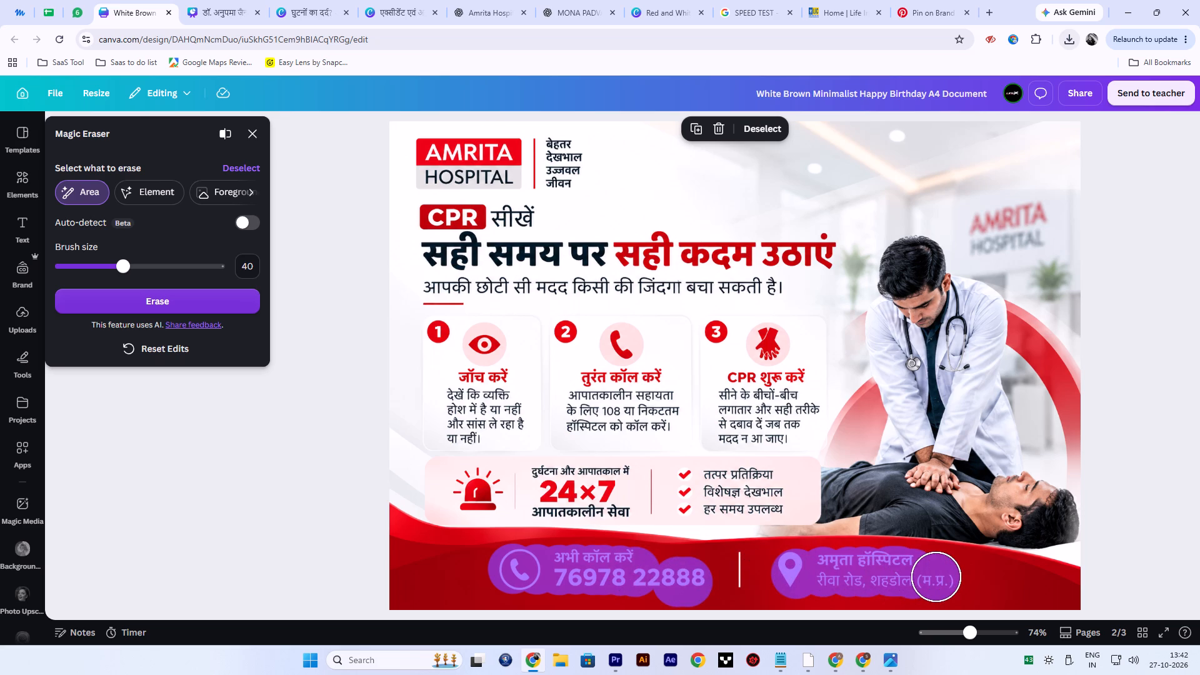
click(939, 577)
click(160, 299)
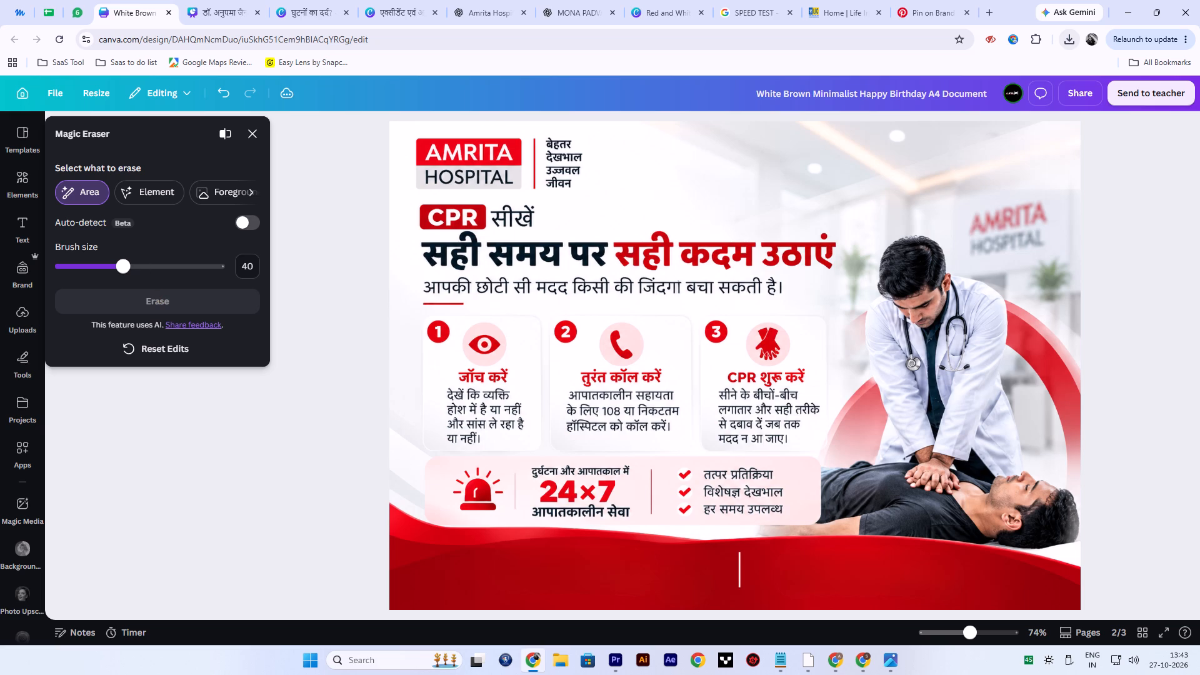
click(251, 132)
Copy the location pin, address line, phone icon and phone number from the footer of the specialist doctors design.
scroll(443, 479, down, 7)
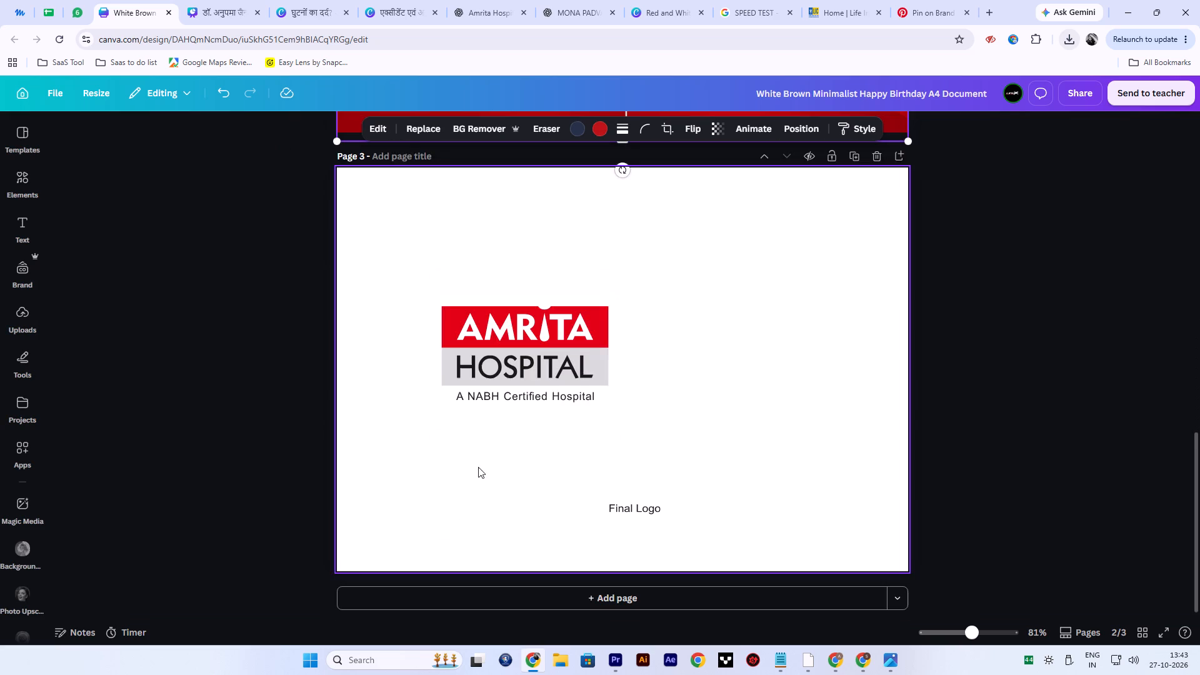
click(161, 0)
click(214, 0)
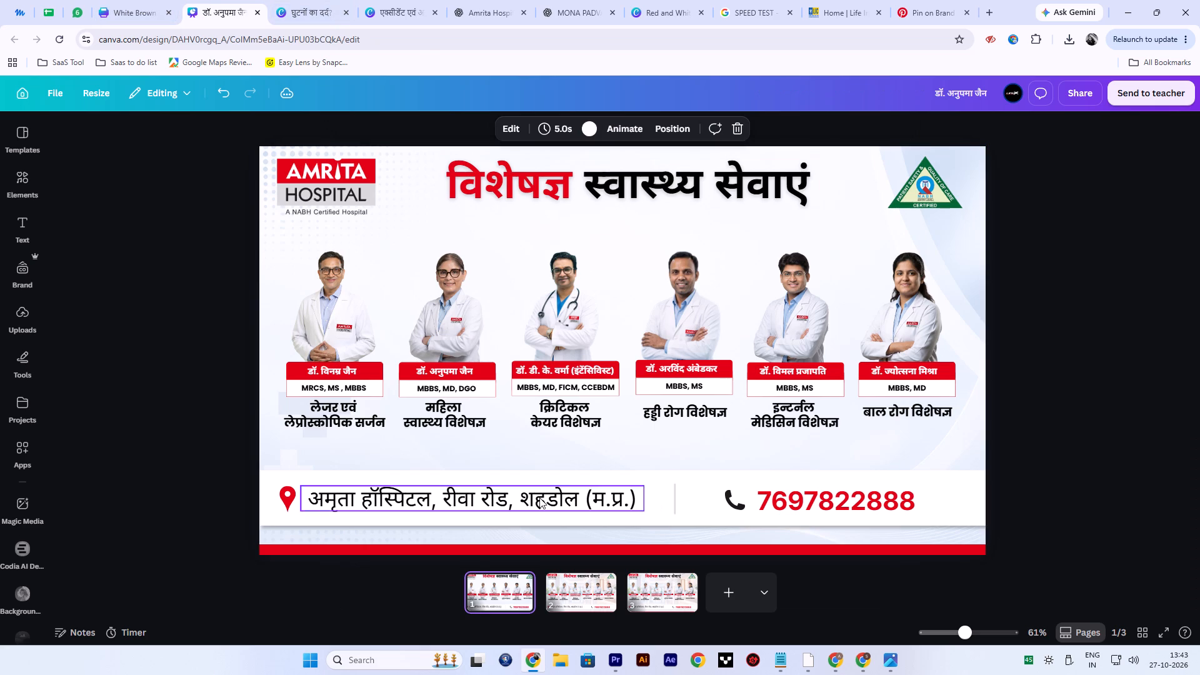
click(282, 496)
shift+click(369, 504)
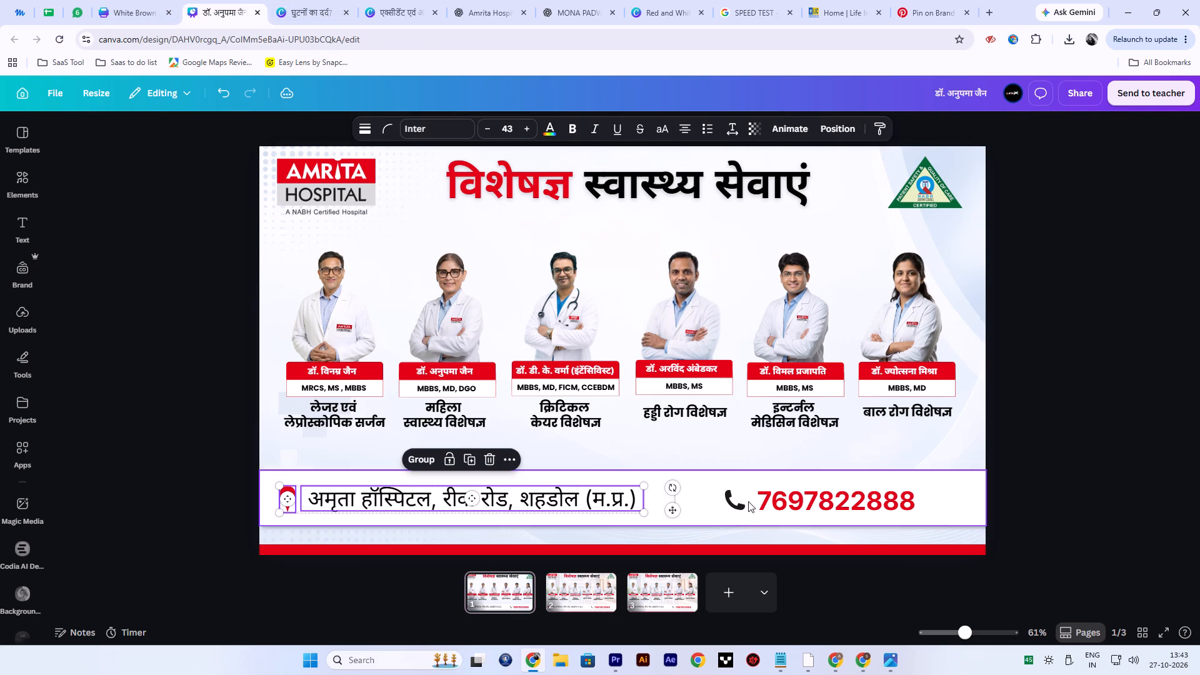
shift+click(744, 500)
shift+click(782, 499)
key(ctrl+c)
Paste the copied contact details onto page 2 of the CPR poster design and position them over the red footer.
click(301, 0)
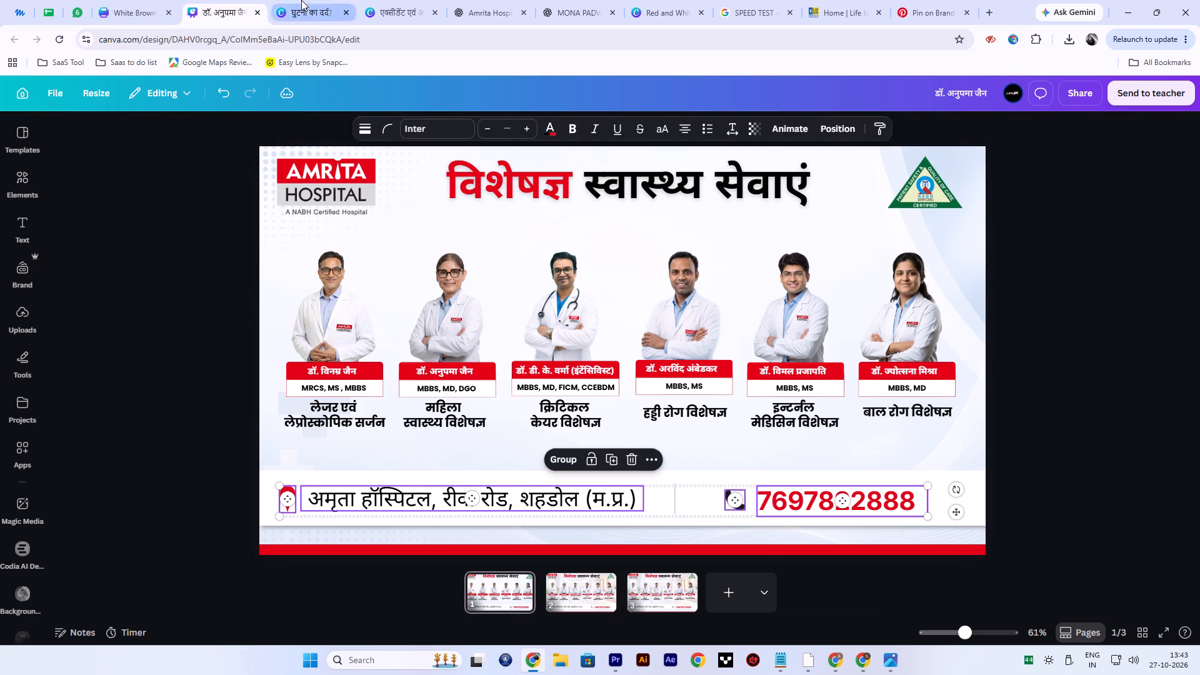
click(131, 0)
scroll(472, 391, up, 5)
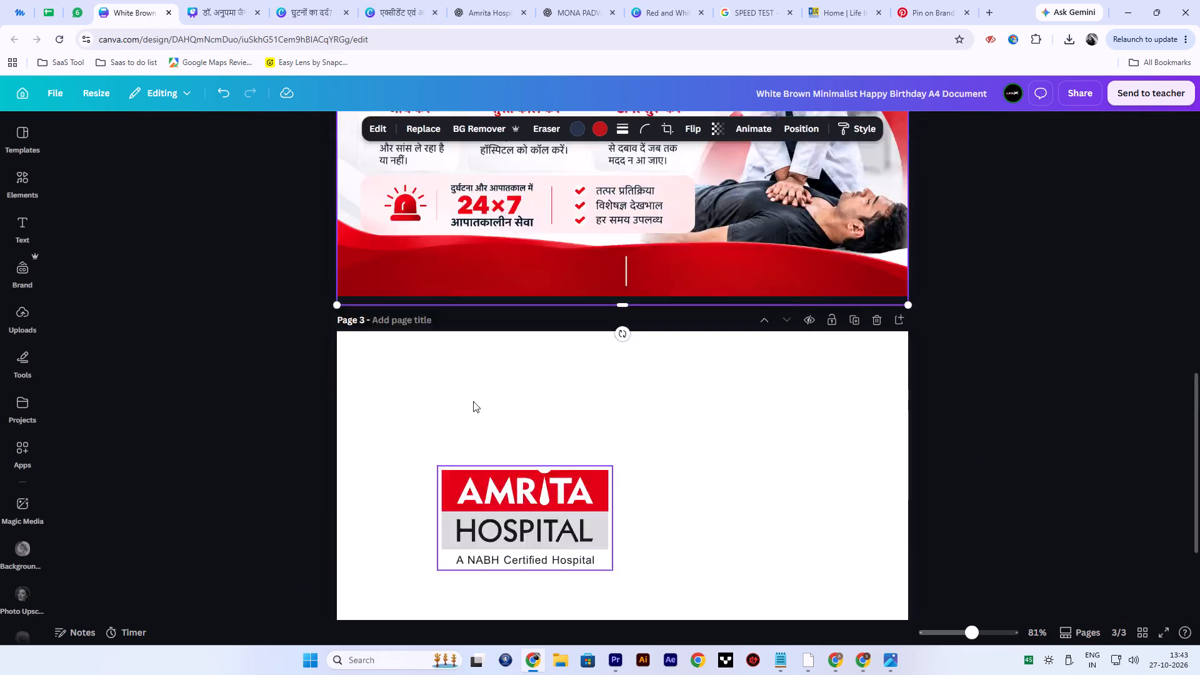
scroll(473, 401, up, 4)
click(516, 320)
key(ctrl+v)
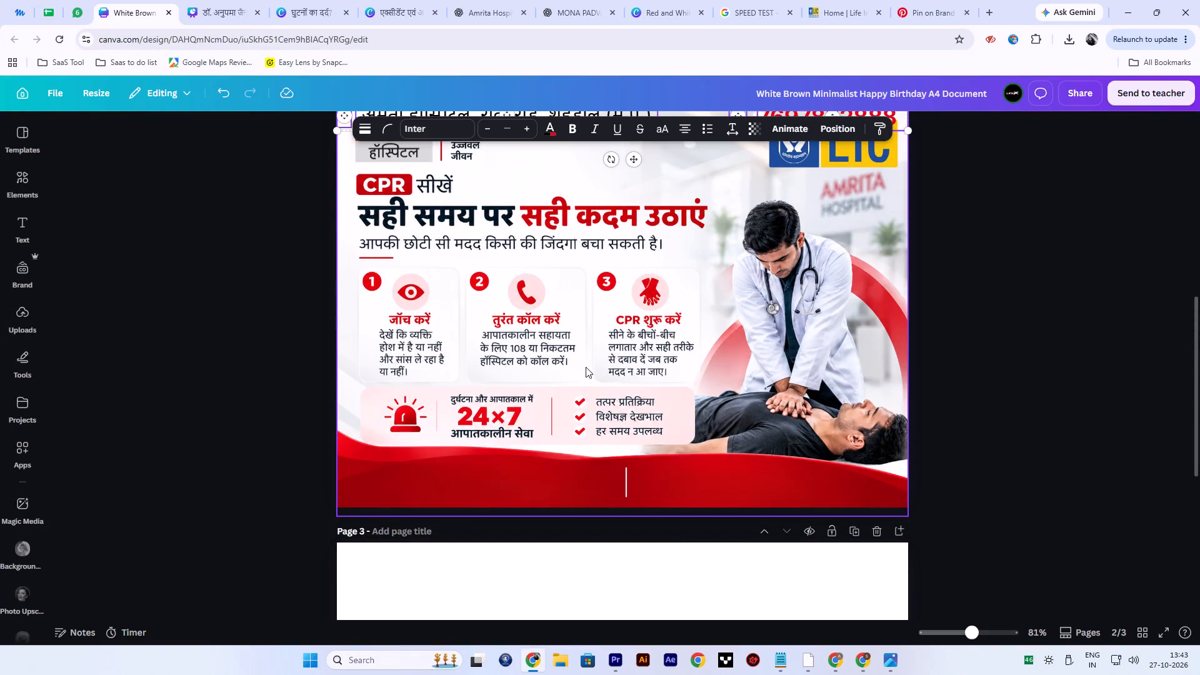
scroll(602, 461, up, 4)
drag(569, 278, 575, 421)
scroll(576, 420, down, 2)
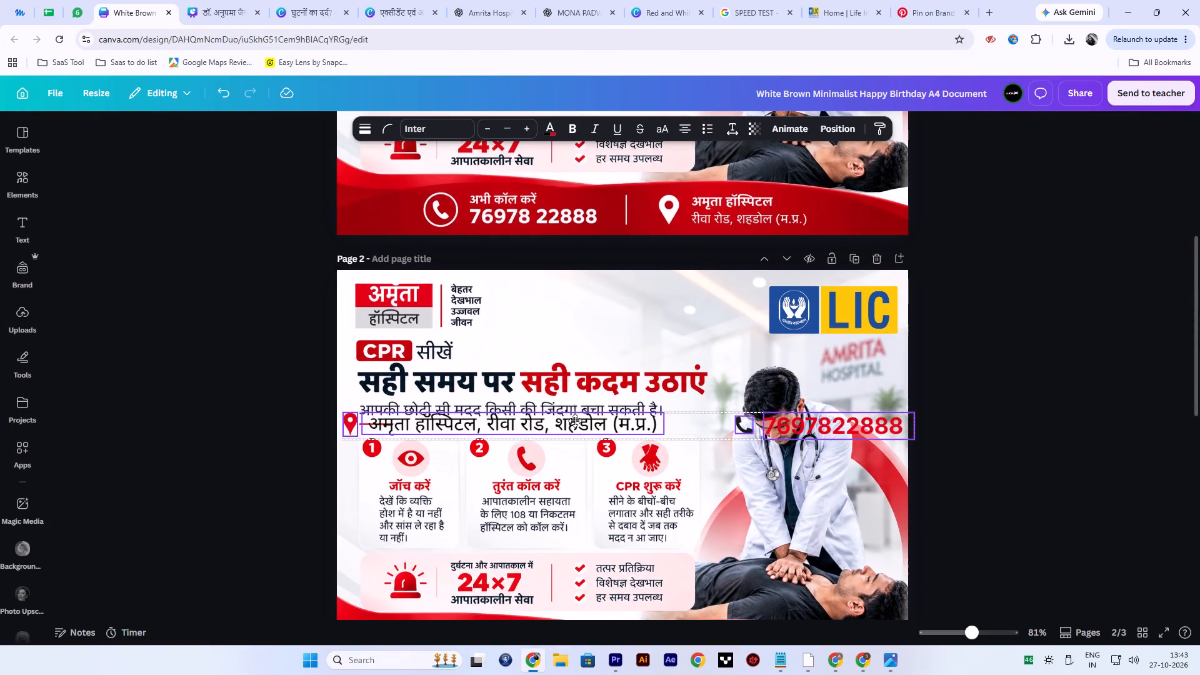
scroll(575, 421, down, 2)
drag(575, 421, 579, 437)
scroll(571, 438, down, 1)
click(1002, 407)
click(682, 436)
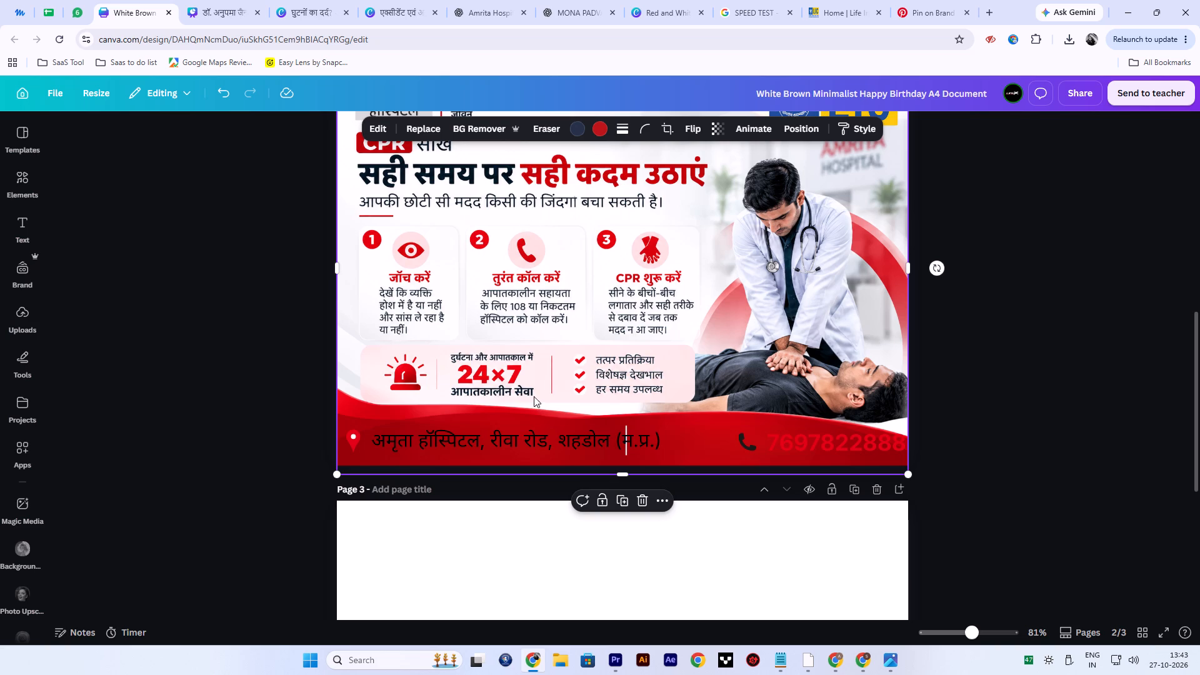
Break the pasted address into two lines after "अमृता हॉस्पिटल," and left-align the text.
click(475, 442)
click(484, 442)
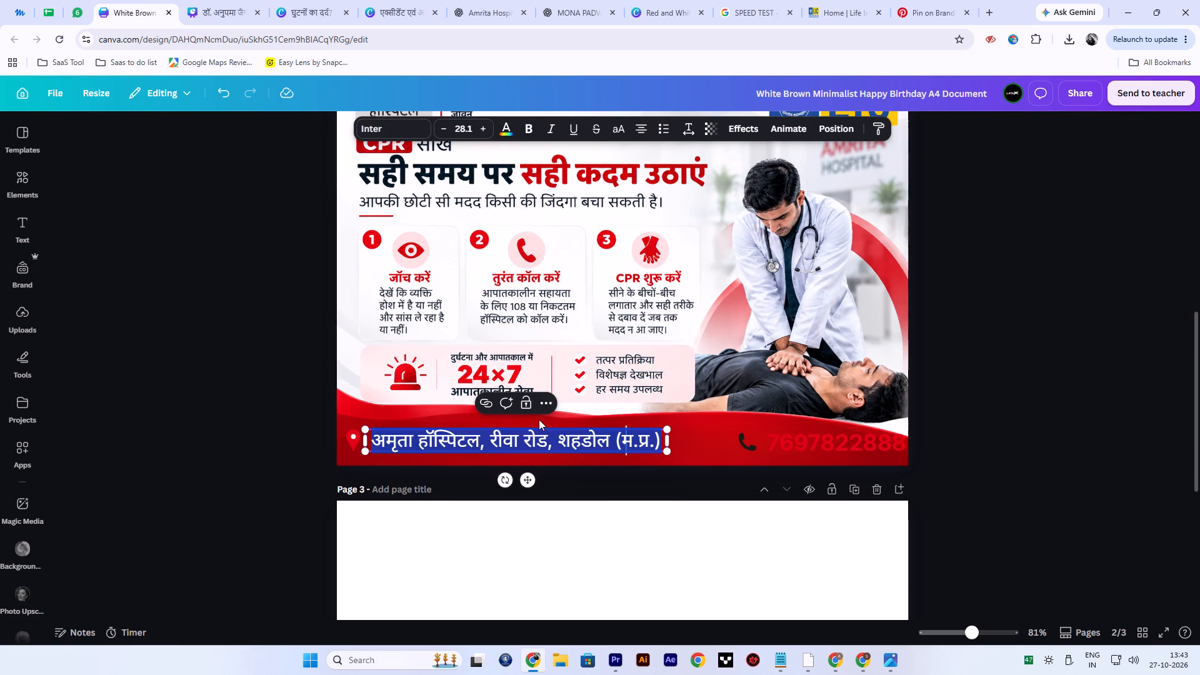
click(490, 452)
click(493, 439)
click(492, 438)
click(492, 441)
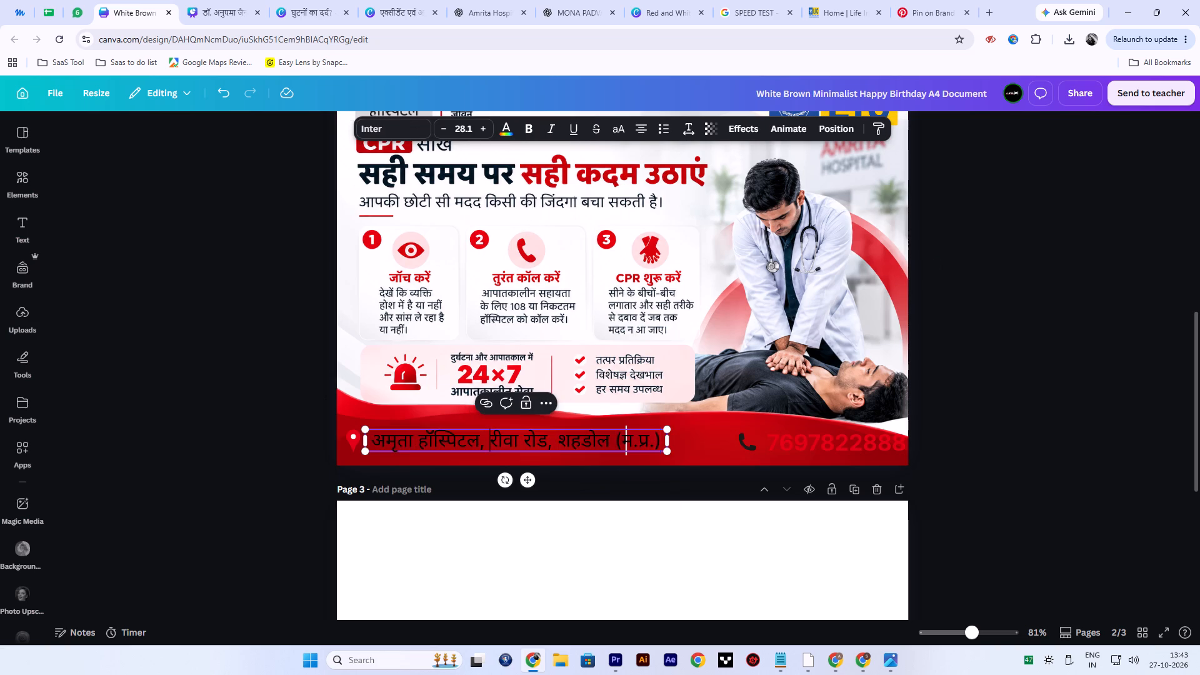
key(Return)
click(298, 328)
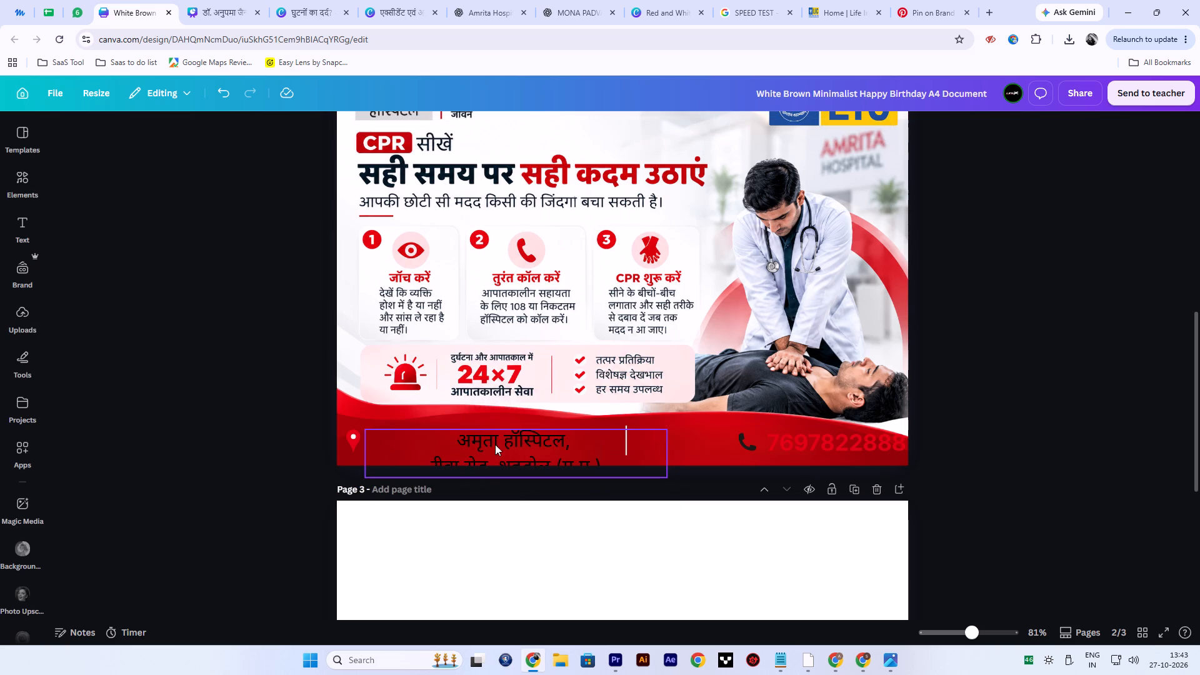
click(495, 444)
click(644, 127)
click(419, 310)
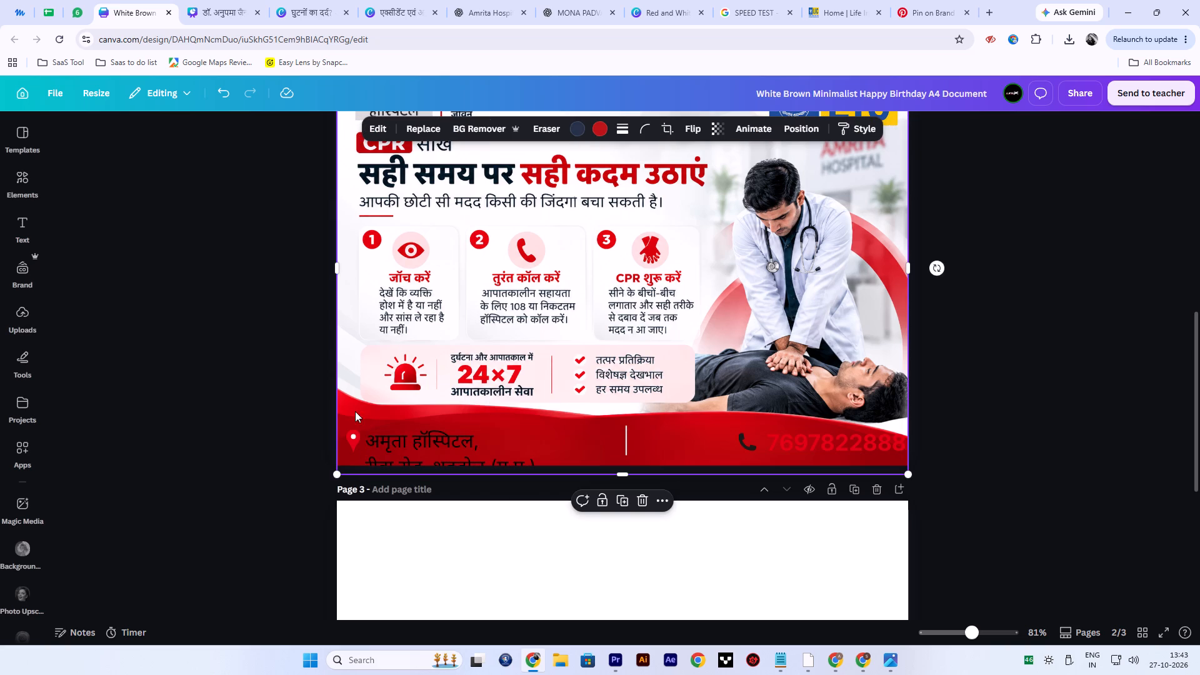
Delete the pasted location pin beside the address in the page 2 footer.
click(353, 441)
key(Delete)
Move the phone icon just to the right of the footer's white divider and enlarge it slightly.
drag(746, 446, 654, 444)
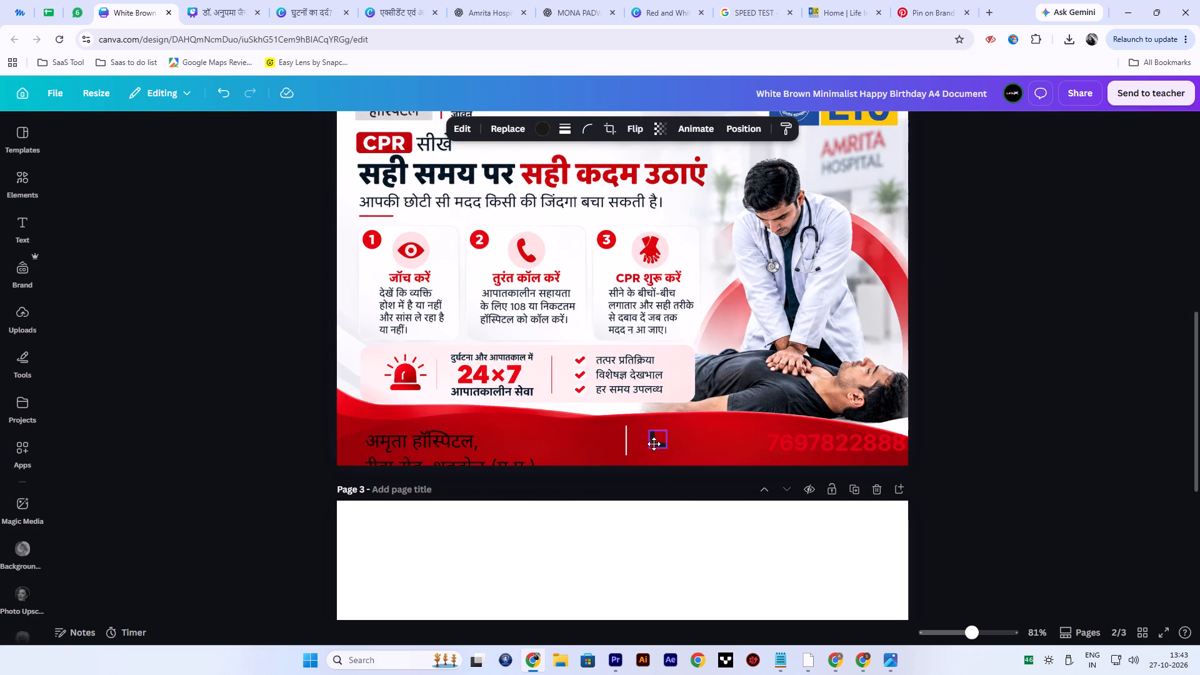
drag(654, 444, 650, 443)
drag(662, 448, 674, 454)
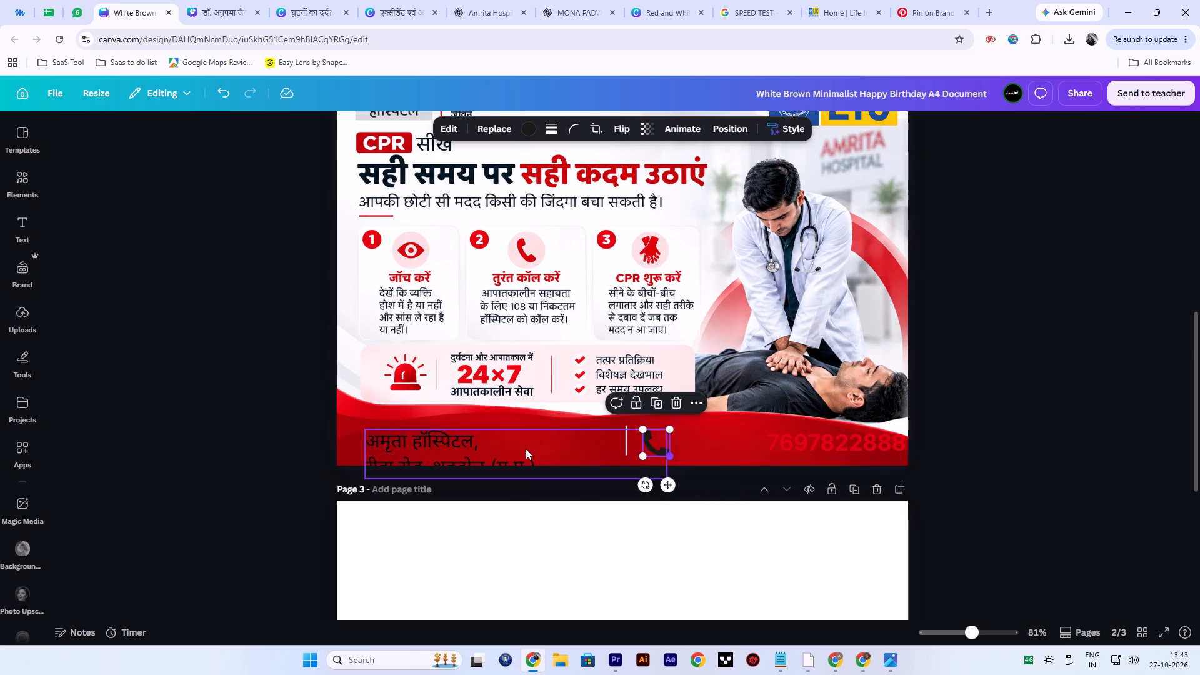
Move the two-line address left of the footer divider, narrow its text box and scale the text to size 25.7.
drag(428, 438, 474, 421)
drag(715, 443, 592, 433)
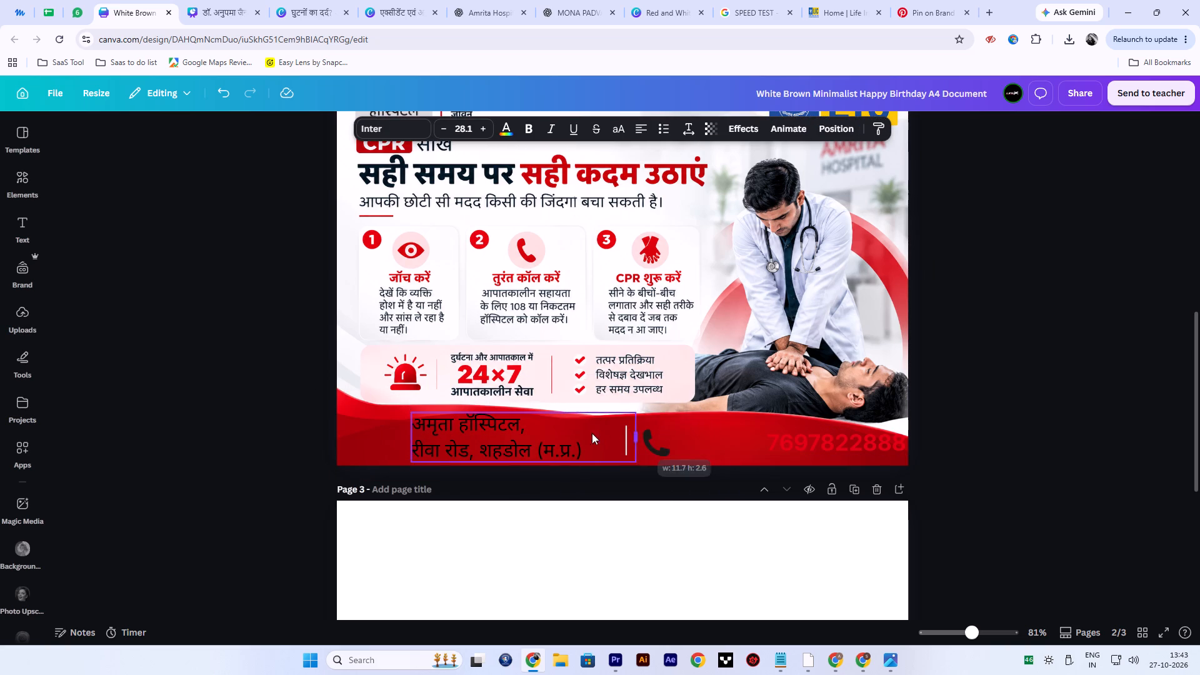
drag(592, 433, 612, 431)
drag(613, 412, 597, 424)
drag(530, 438, 542, 437)
key(Down)
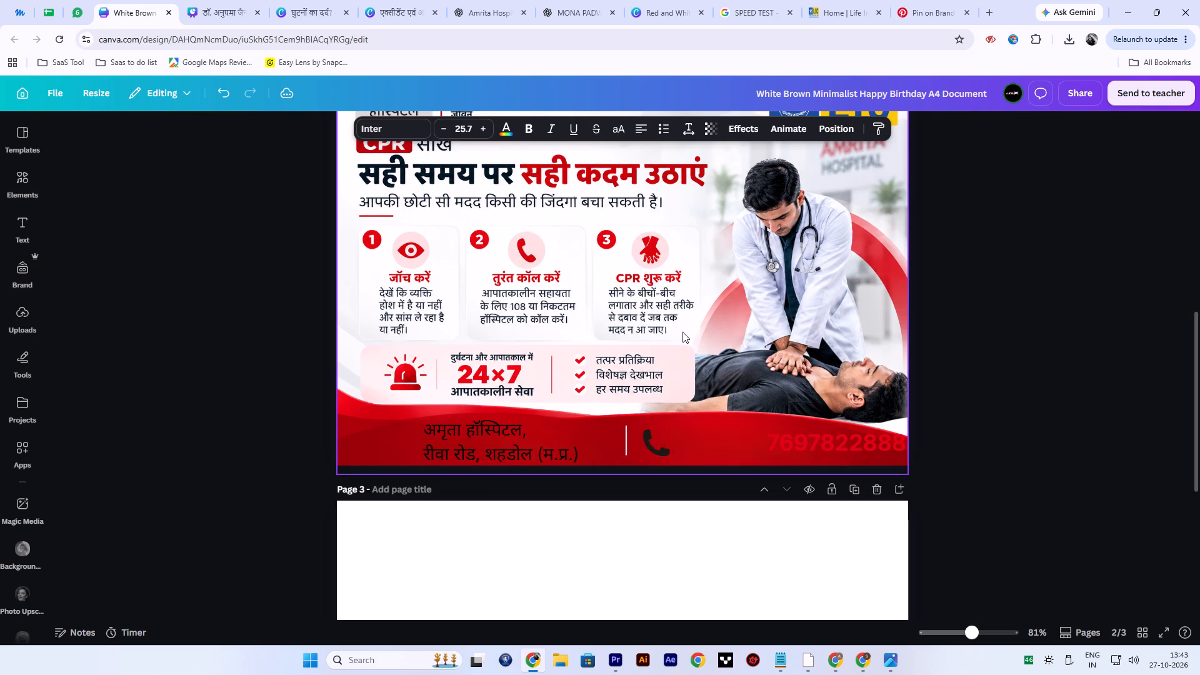
key(Up)
Make the two-line footer address bold and colour it white.
click(531, 124)
click(864, 349)
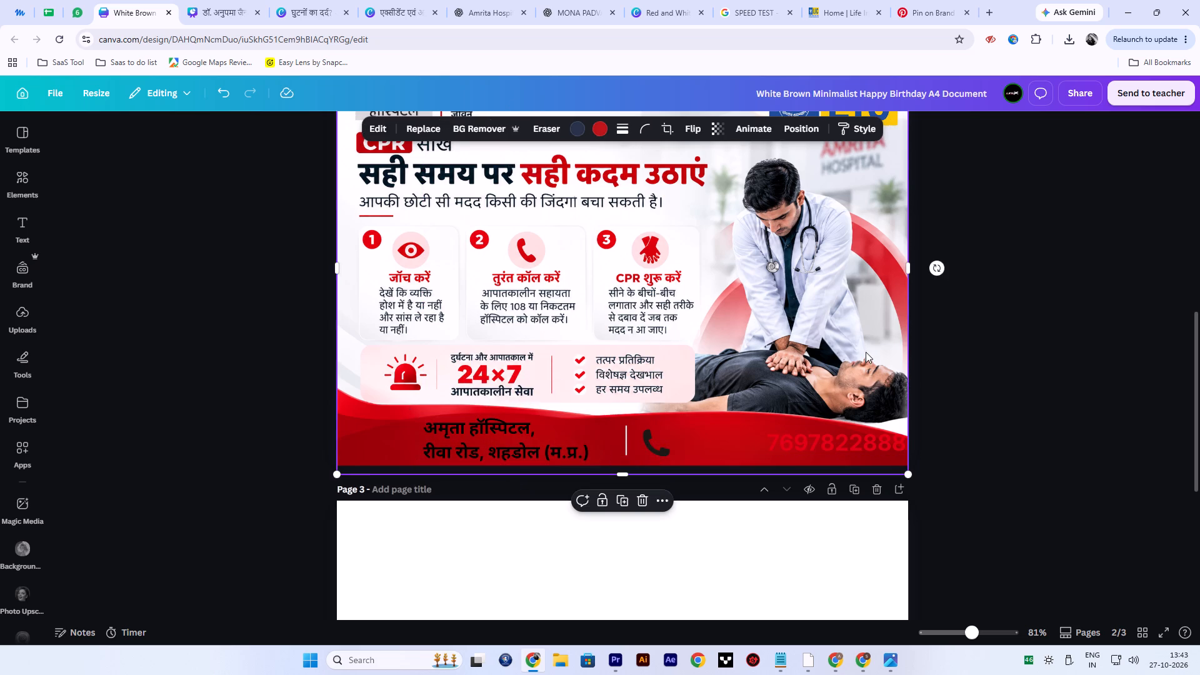
click(483, 434)
click(507, 126)
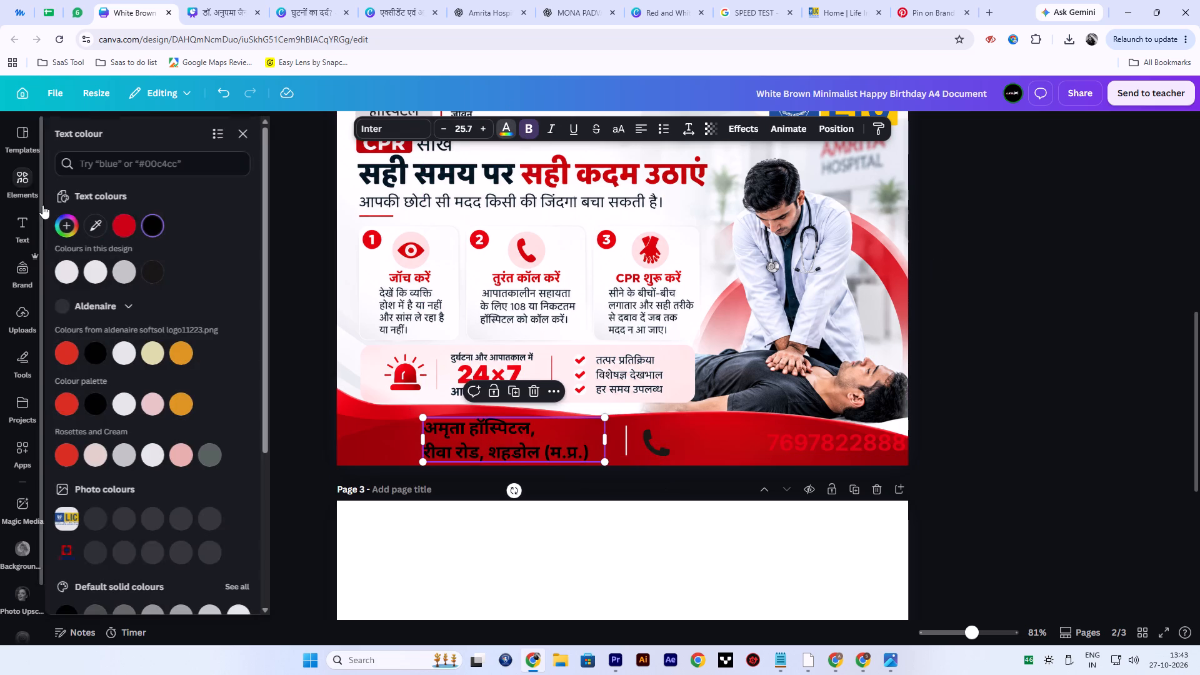
click(67, 271)
click(551, 277)
click(634, 291)
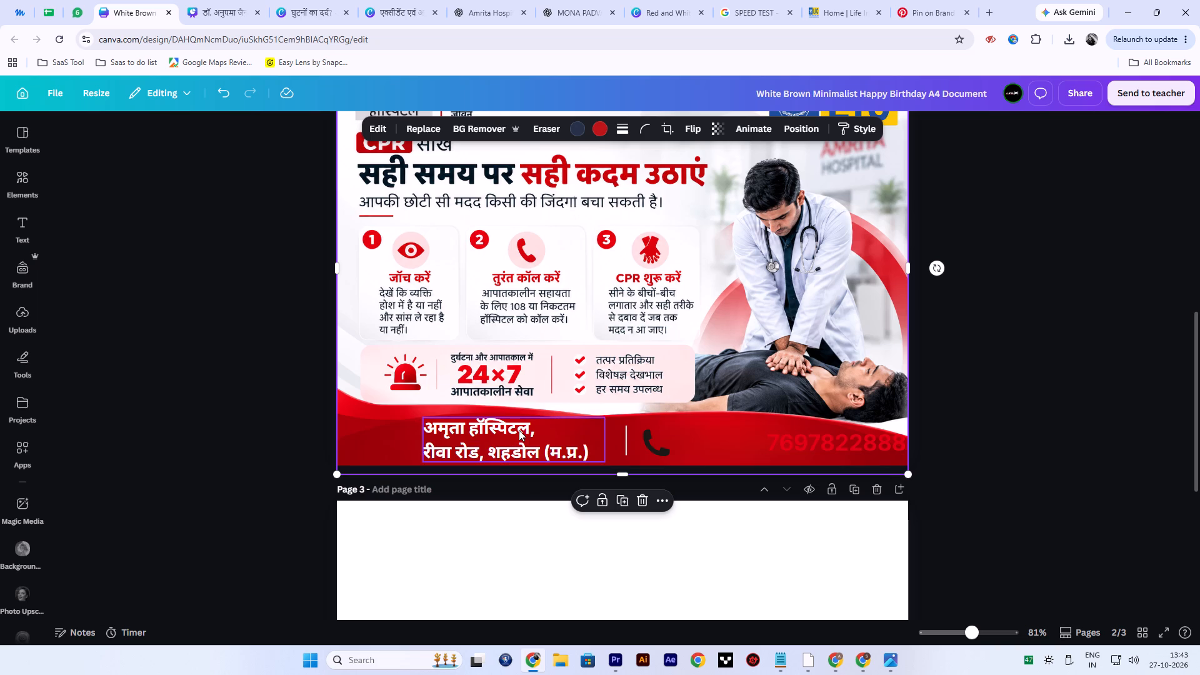
Scale the footer address text down to size 24.3.
click(546, 427)
drag(606, 416, 604, 432)
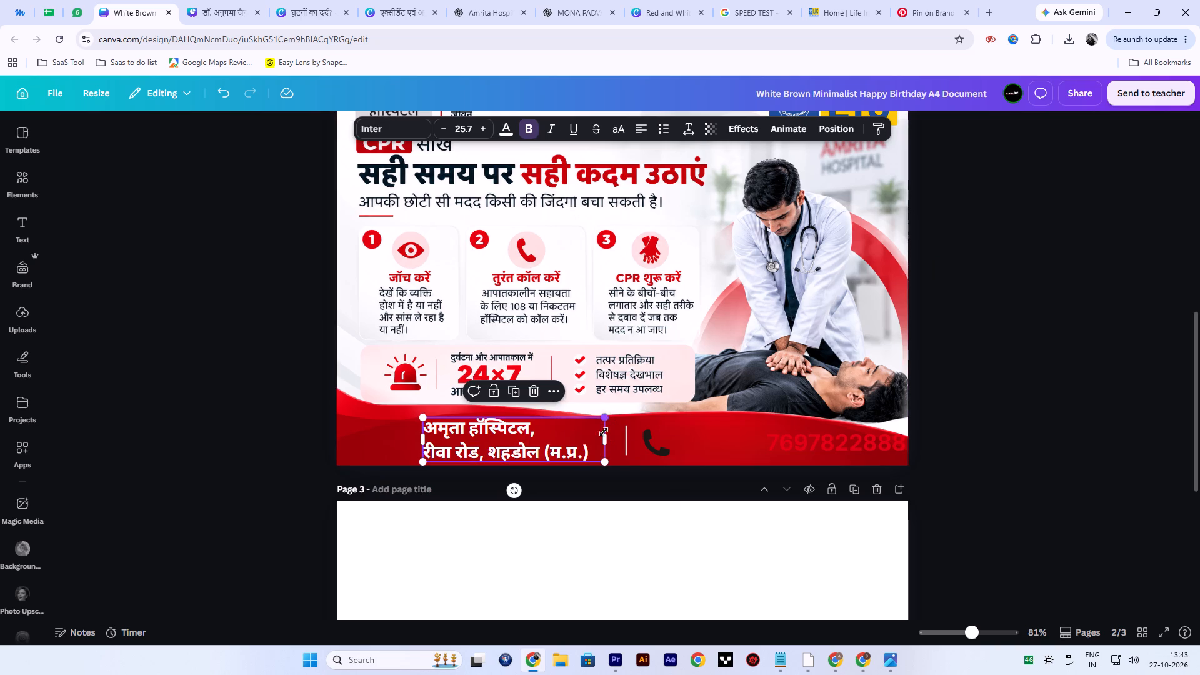
drag(604, 432, 604, 449)
scroll(658, 366, up, 7)
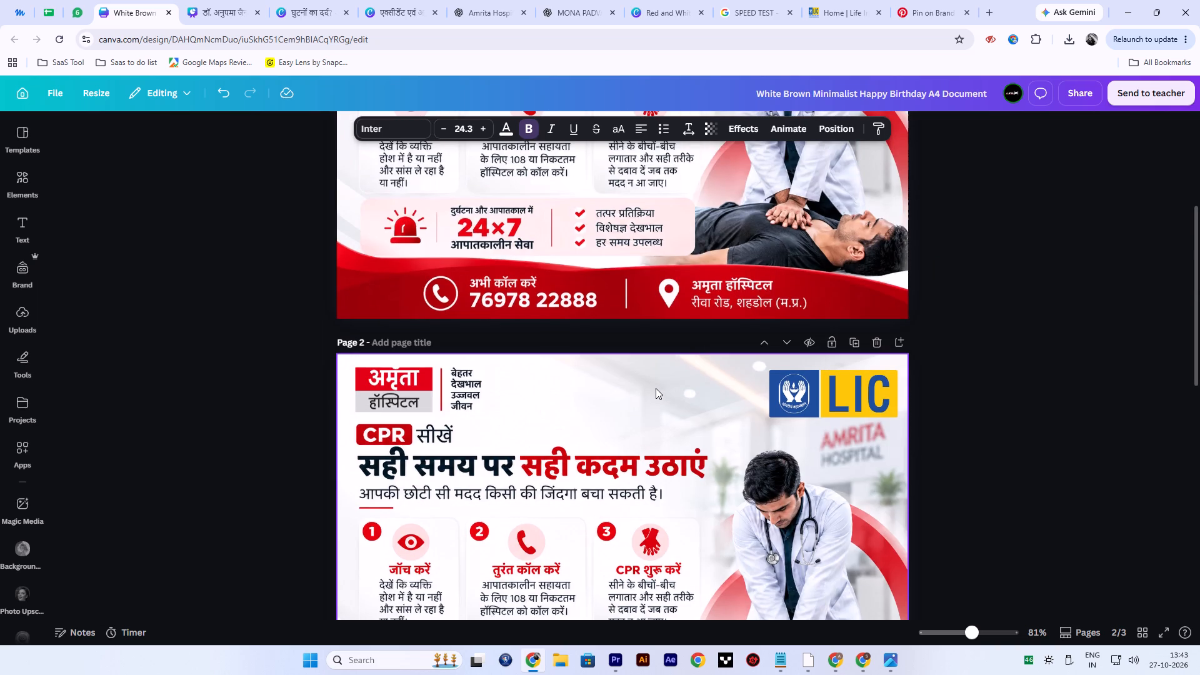
Shift the two-line footer address slightly closer to the white divider and a little lower in the red band.
scroll(656, 389, down, 6)
ctrl+scroll(656, 391, down, 2)
click(982, 367)
ctrl+scroll(702, 421, up, 1)
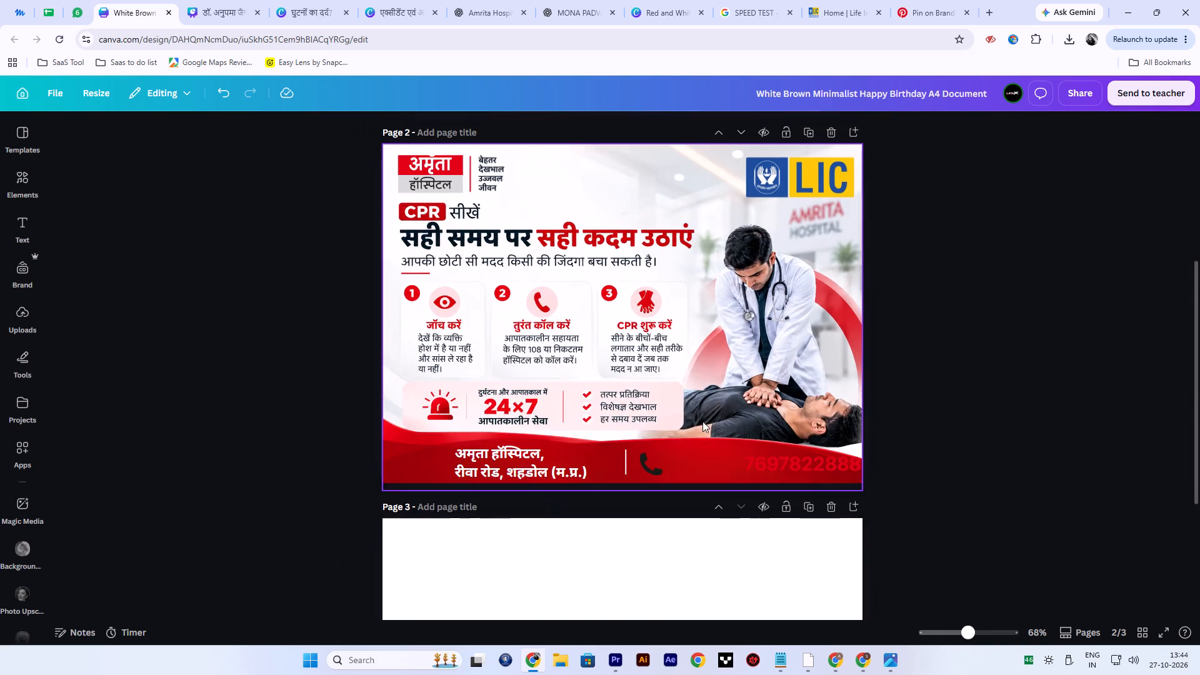
click(499, 454)
drag(499, 457, 511, 456)
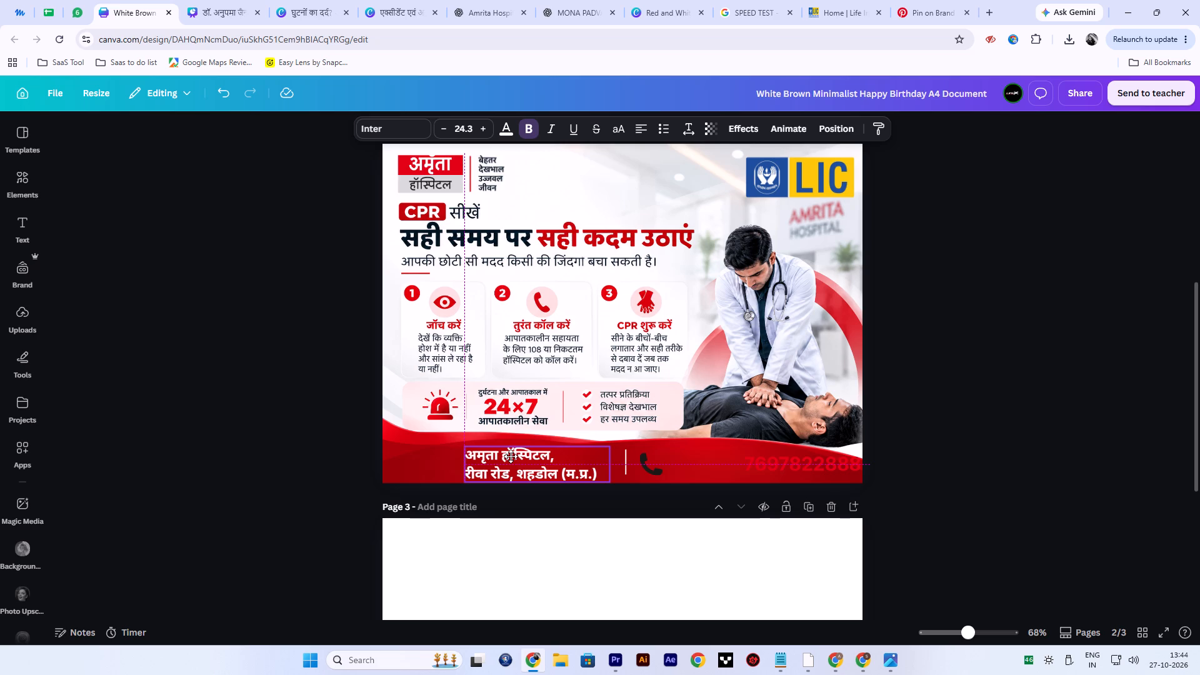
drag(511, 456, 514, 454)
scroll(647, 326, up, 4)
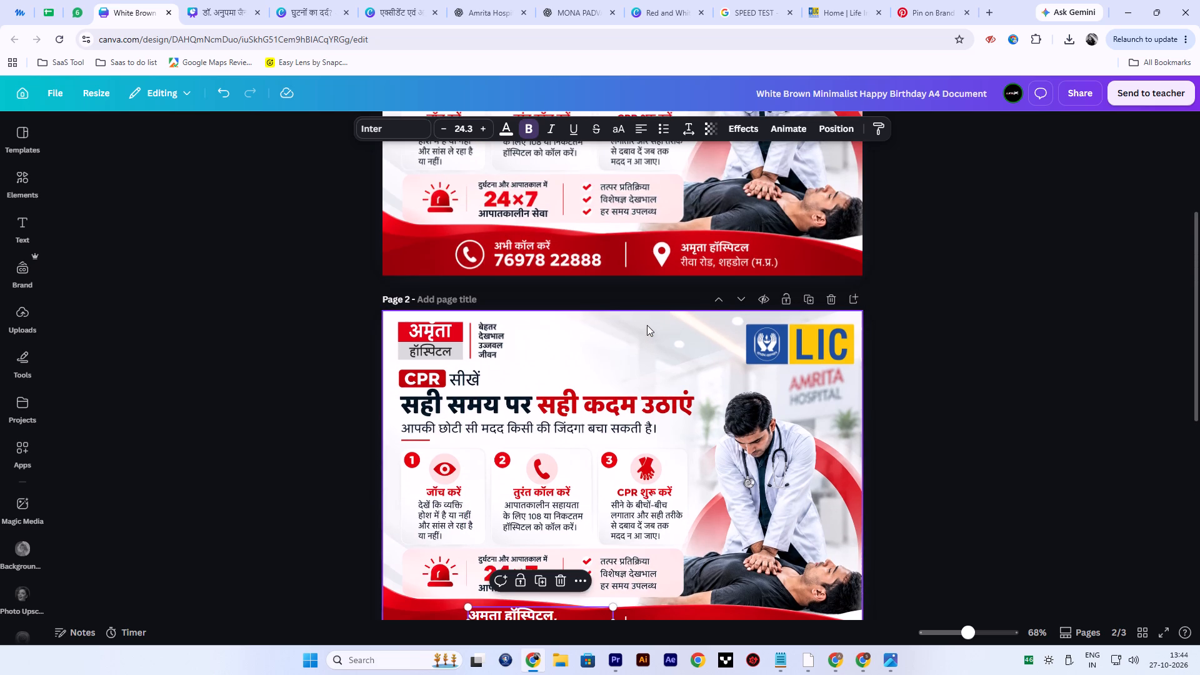
scroll(612, 393, down, 4)
ctrl+scroll(587, 429, up, 3)
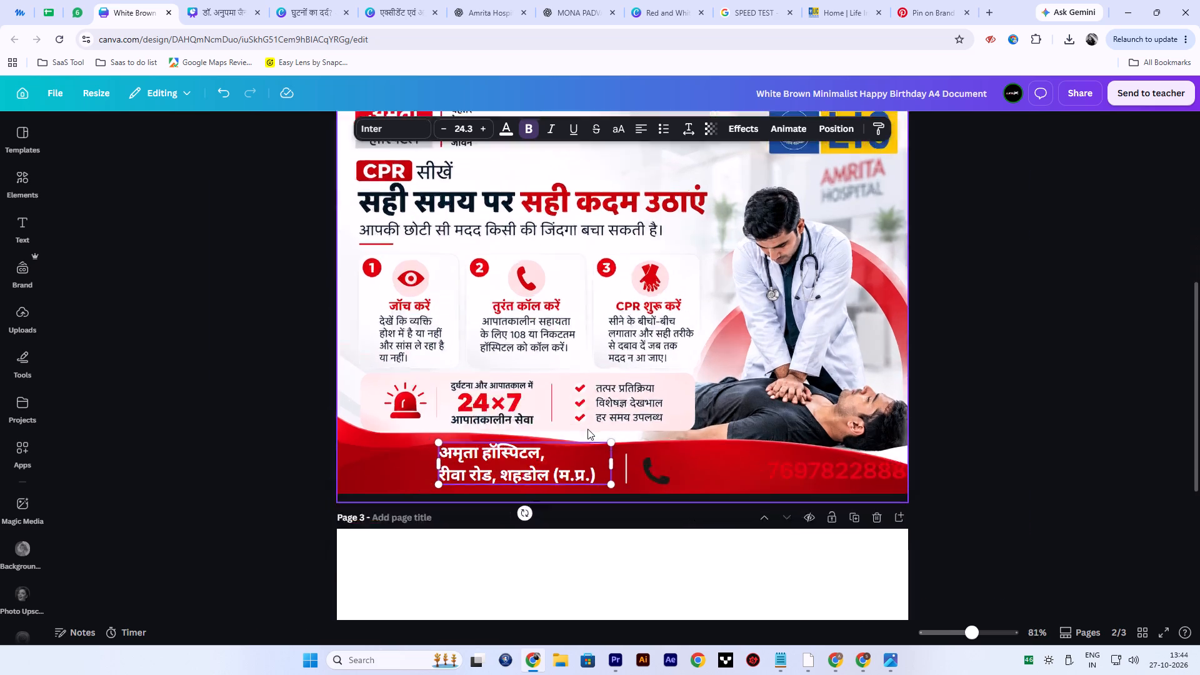
ctrl+scroll(587, 429, up, 3)
drag(366, 491, 368, 507)
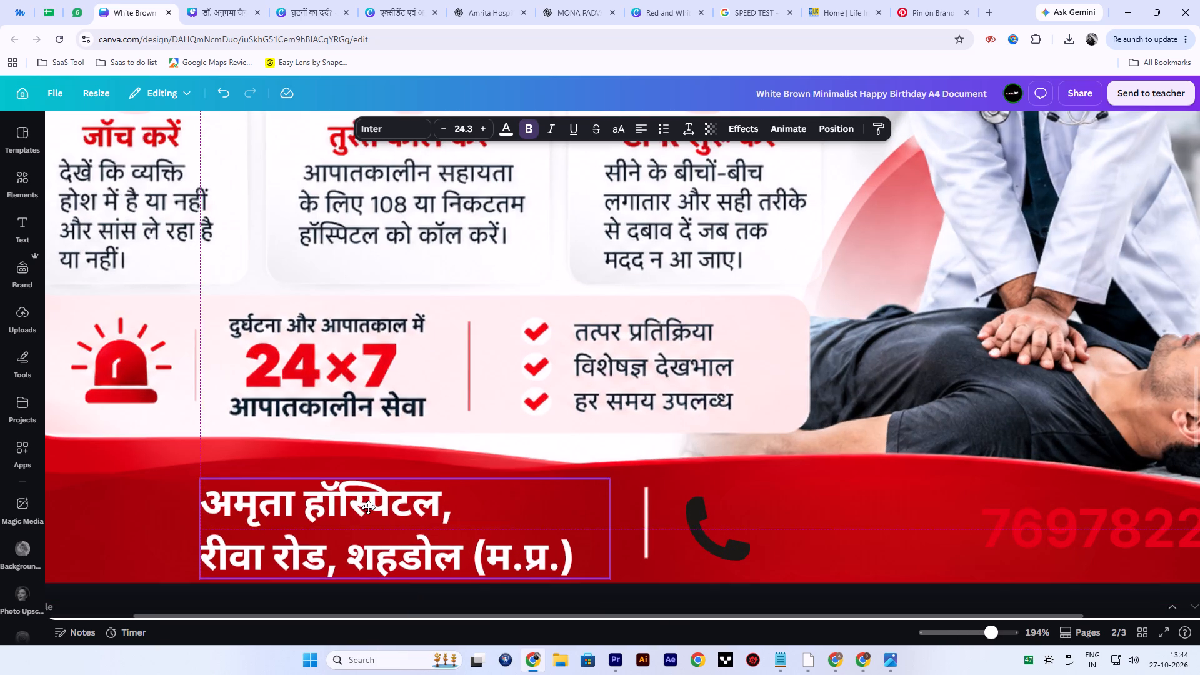
drag(368, 507, 368, 507)
Change the footer address font to Utsaah Bold.
click(382, 127)
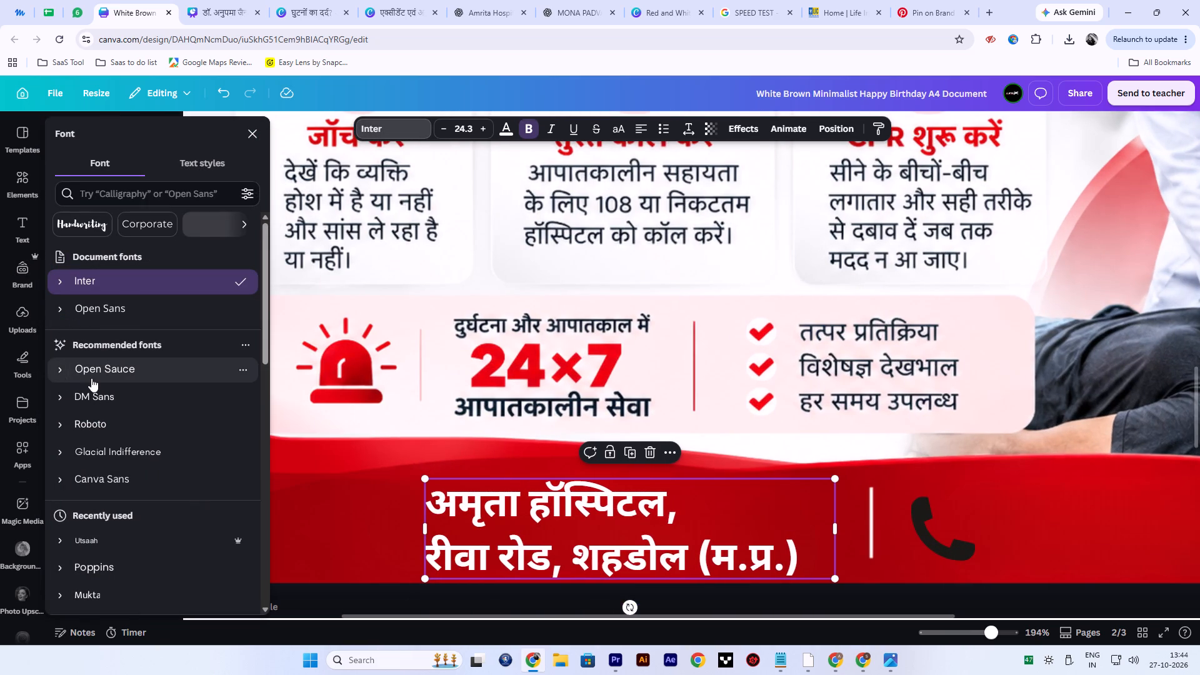
click(62, 538)
scroll(77, 526, down, 3)
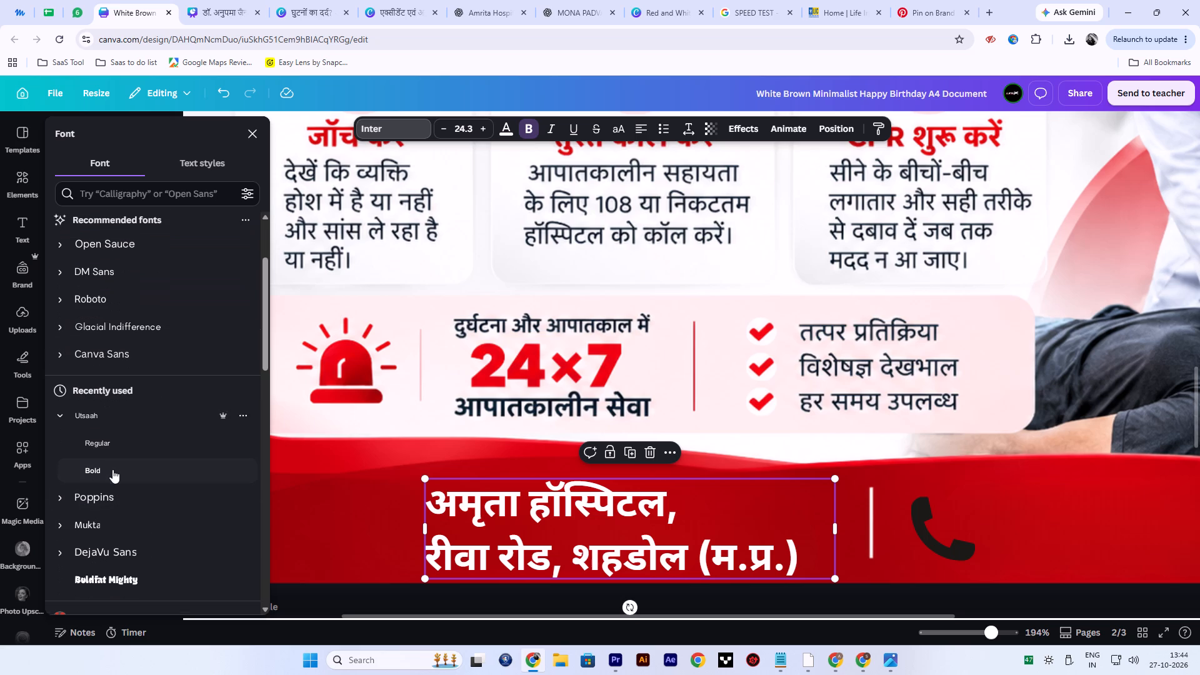
click(112, 468)
click(624, 267)
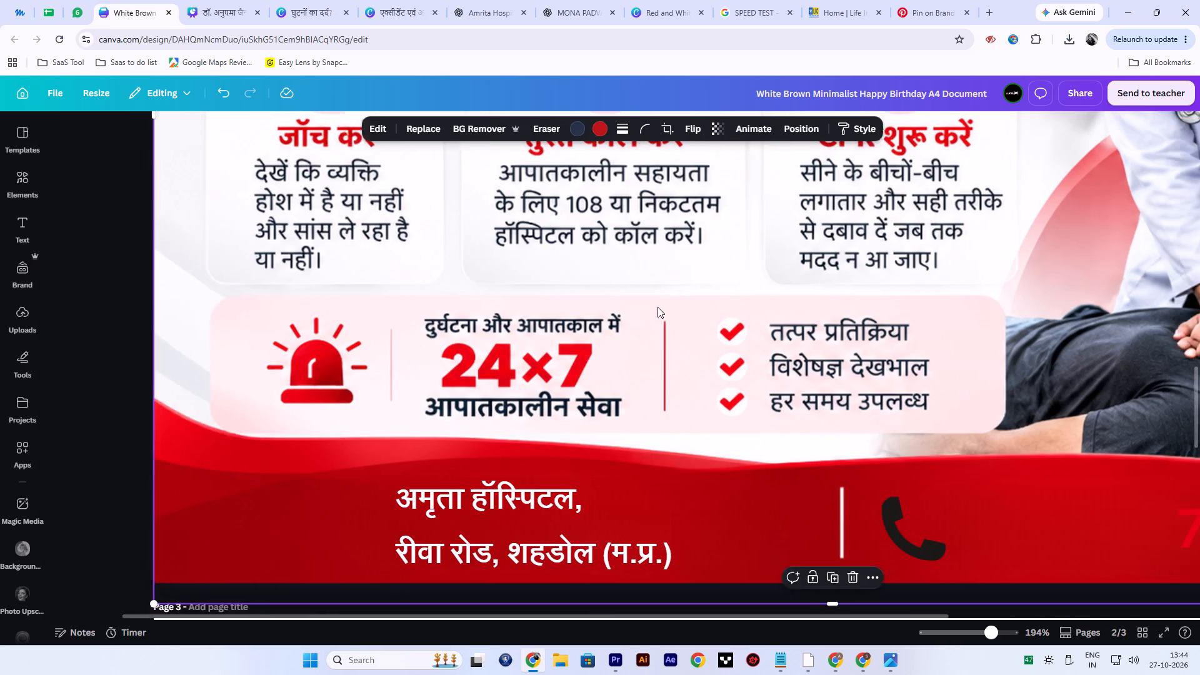
ctrl+scroll(657, 311, down, 4)
scroll(650, 377, up, 7)
scroll(652, 380, down, 6)
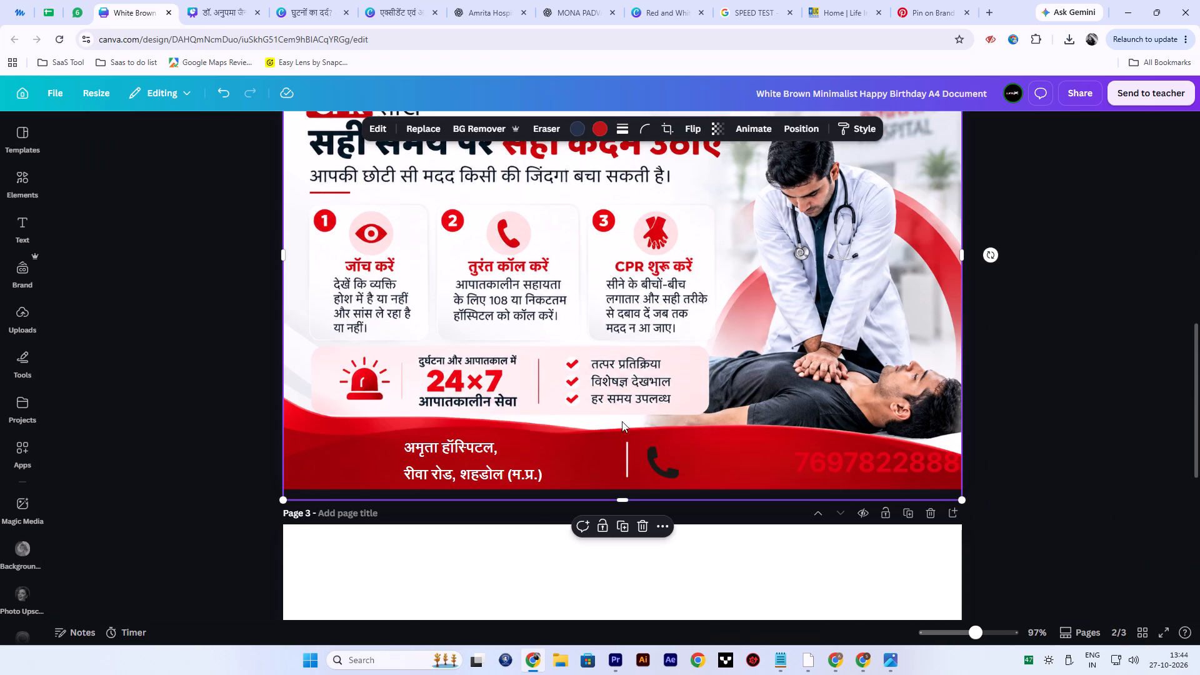
Tighten the footer address's line spacing to slightly below 1.08.
click(517, 463)
click(526, 450)
click(761, 391)
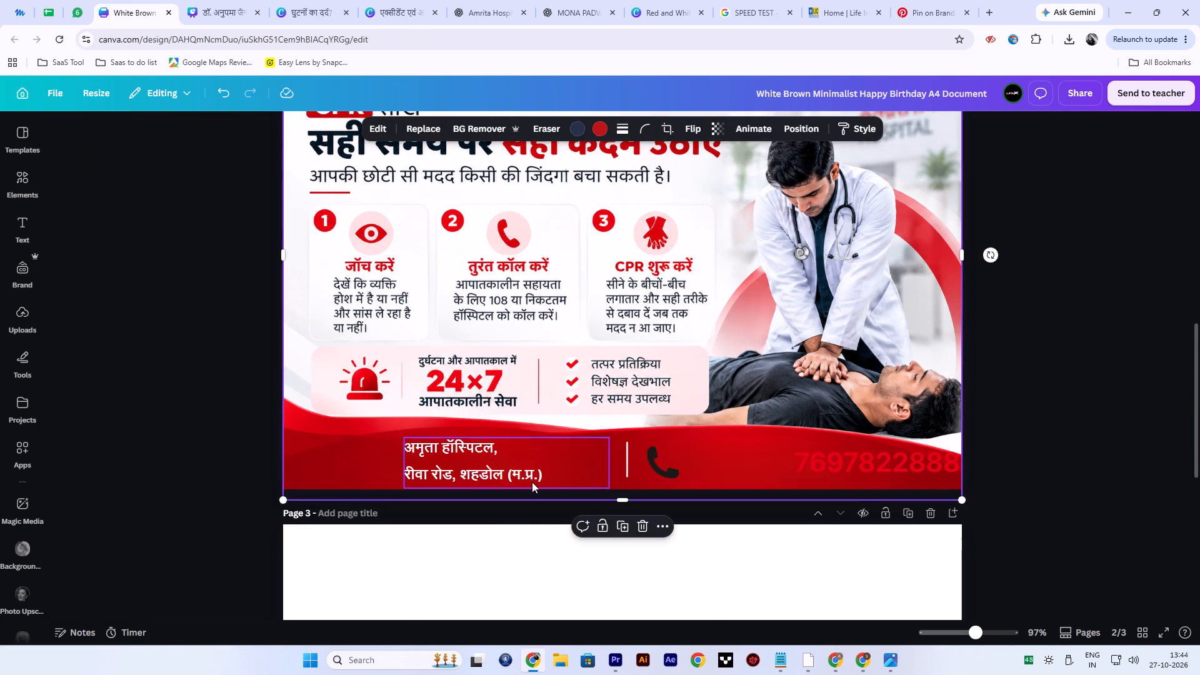
click(536, 471)
click(687, 127)
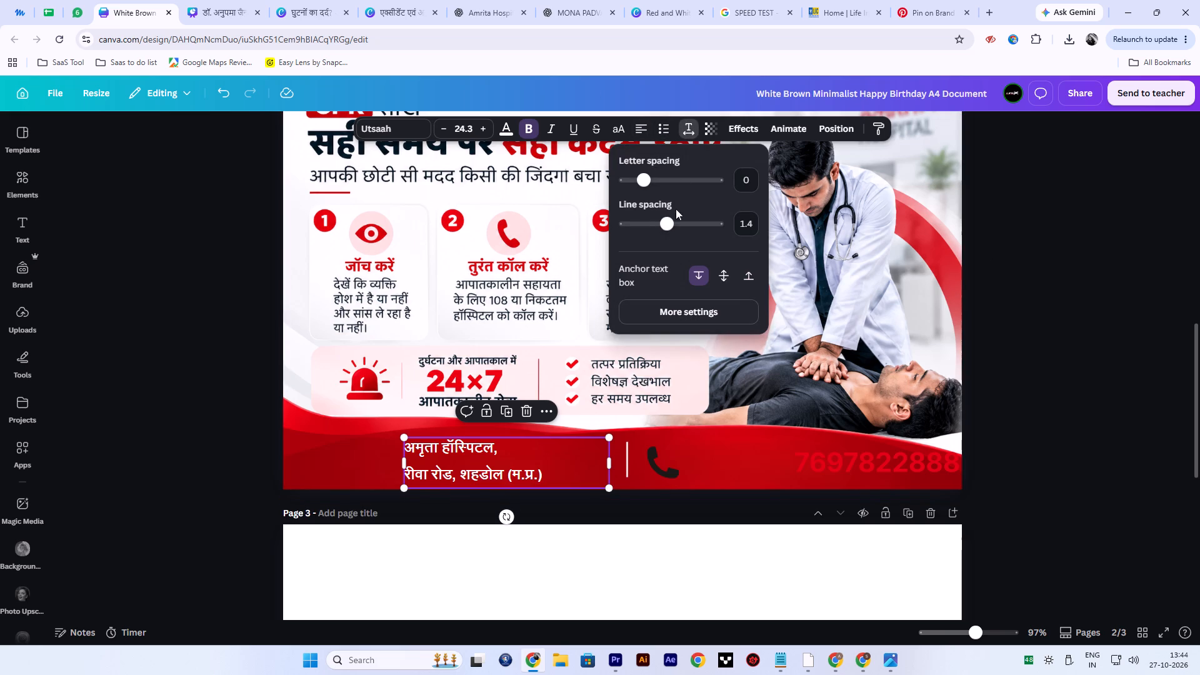
drag(671, 229, 651, 231)
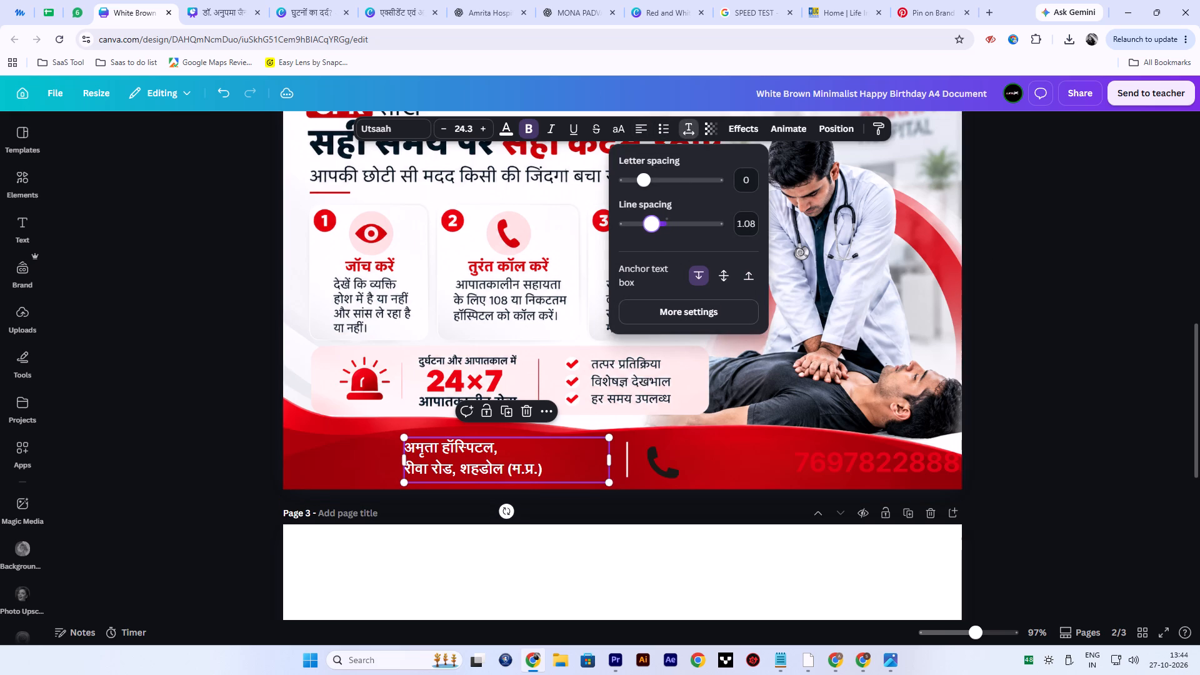
drag(651, 231, 648, 231)
click(721, 389)
Enlarge only the address's first line, "अमृता हॉस्पिटल,", to font size 30.3.
double_click(507, 444)
drag(506, 445, 448, 443)
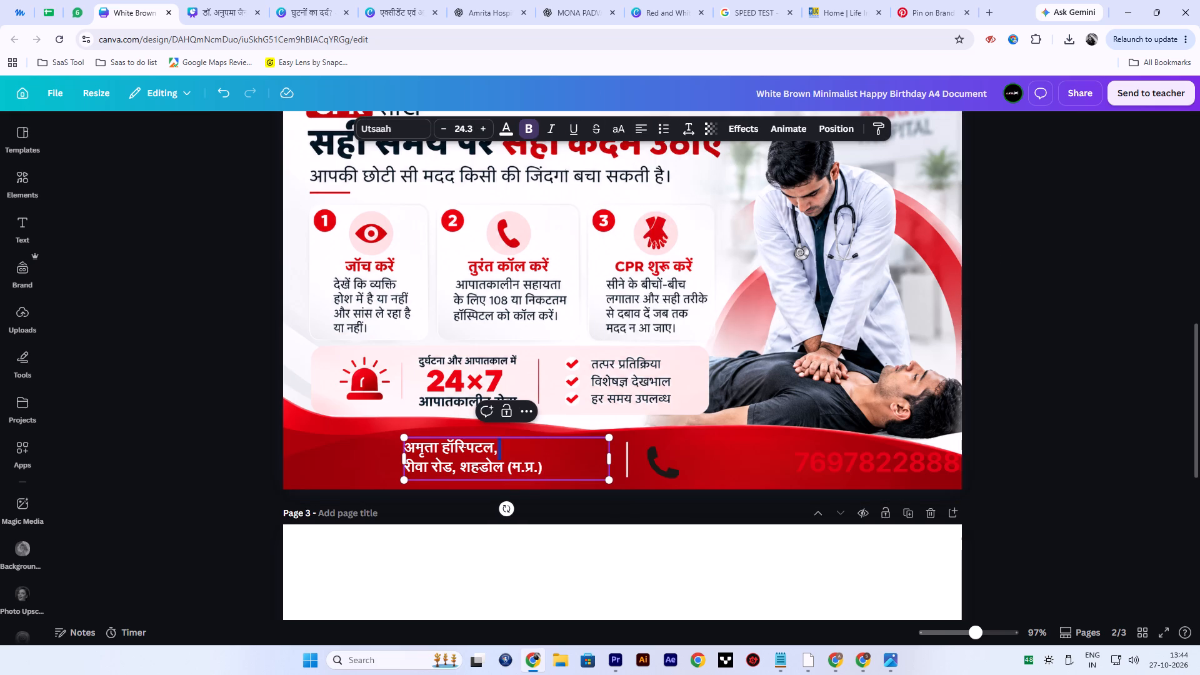
drag(448, 443, 413, 446)
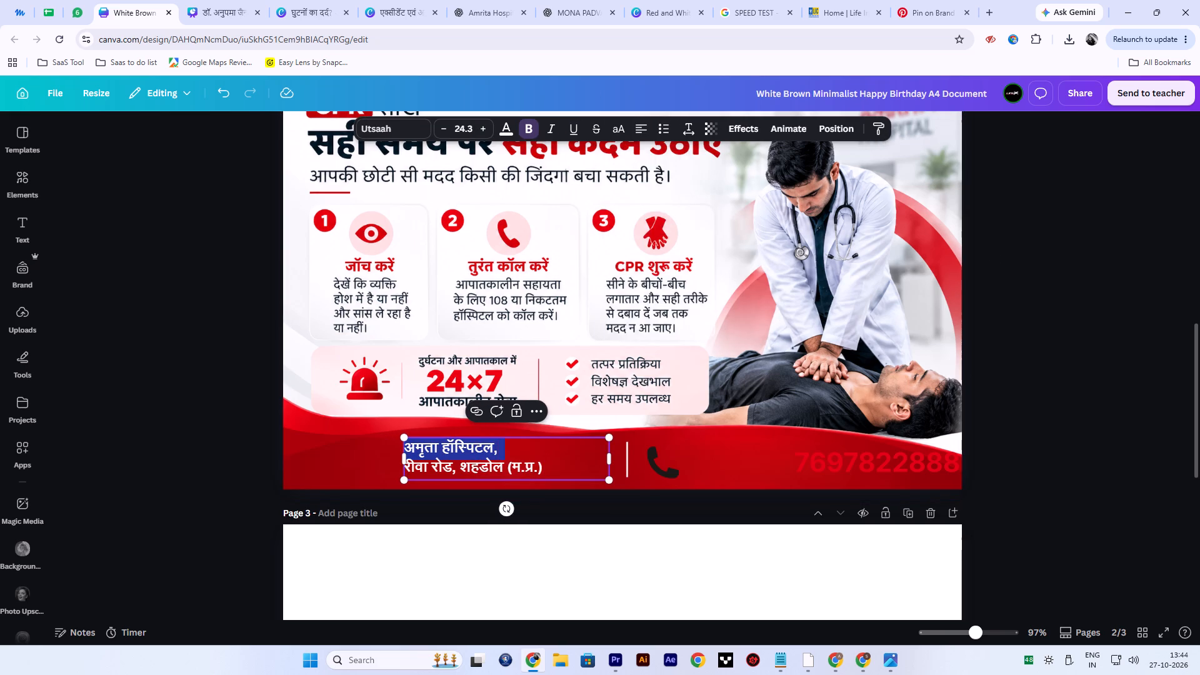
triple_click(484, 127)
triple_click(484, 127)
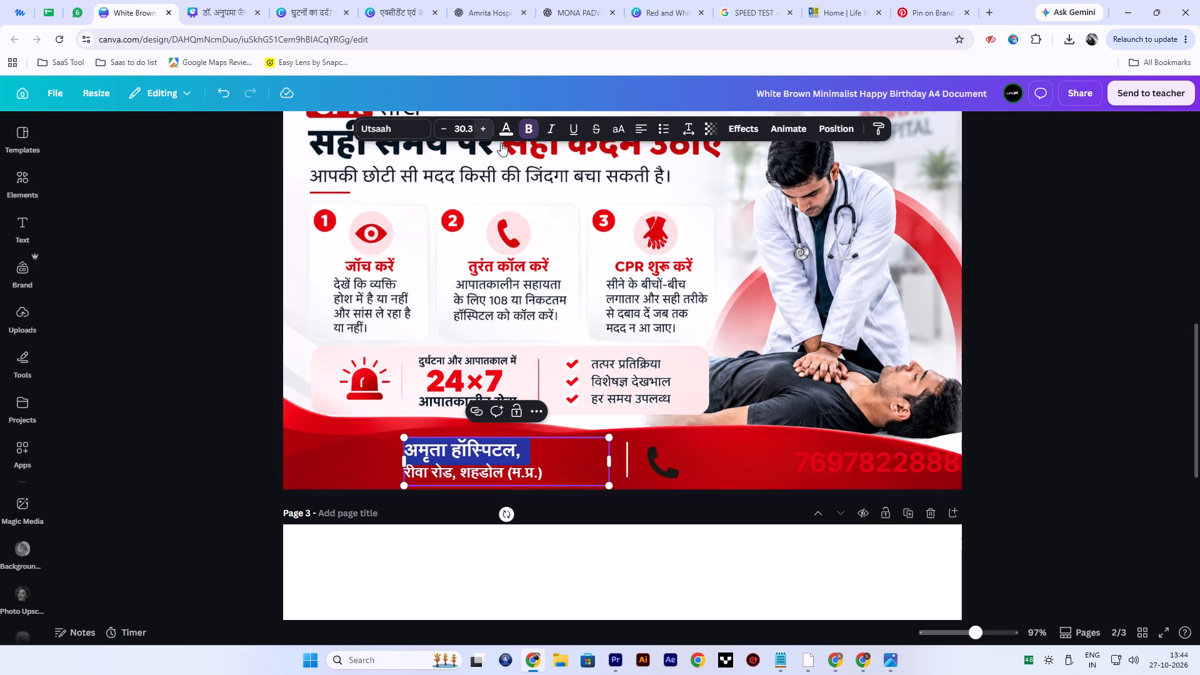
click(736, 373)
Narrow the footer address's text box to fit its longest line and scale the whole text up slightly.
drag(499, 460, 519, 459)
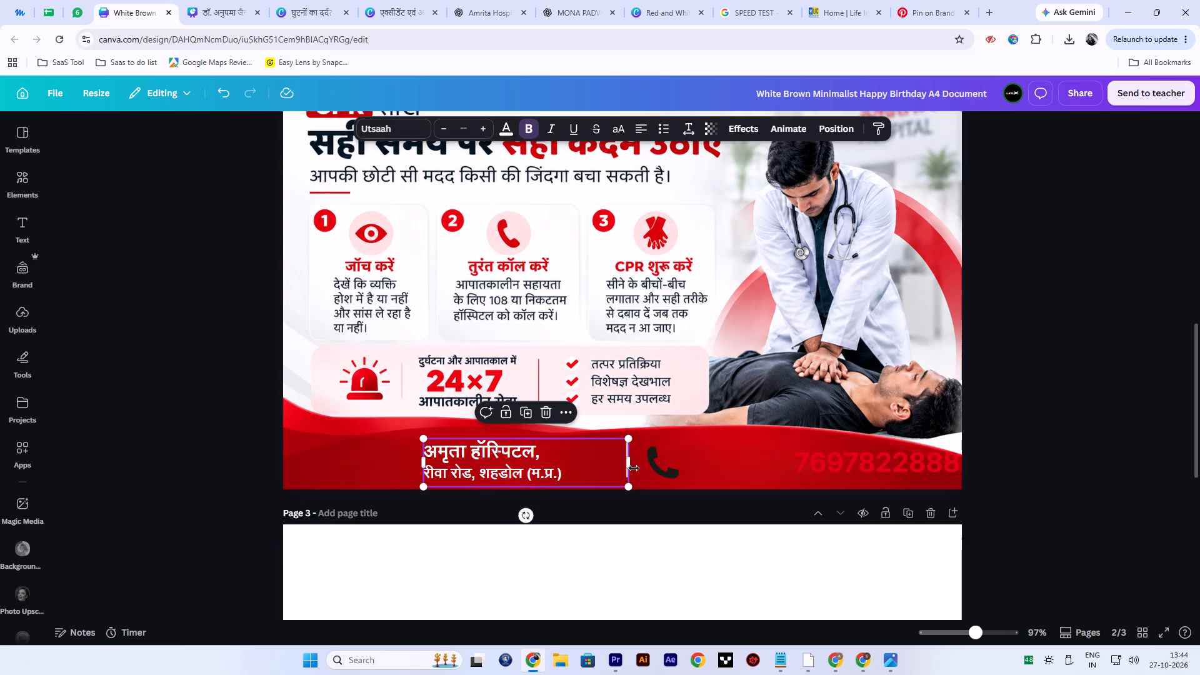
drag(633, 466, 572, 452)
drag(544, 464, 568, 462)
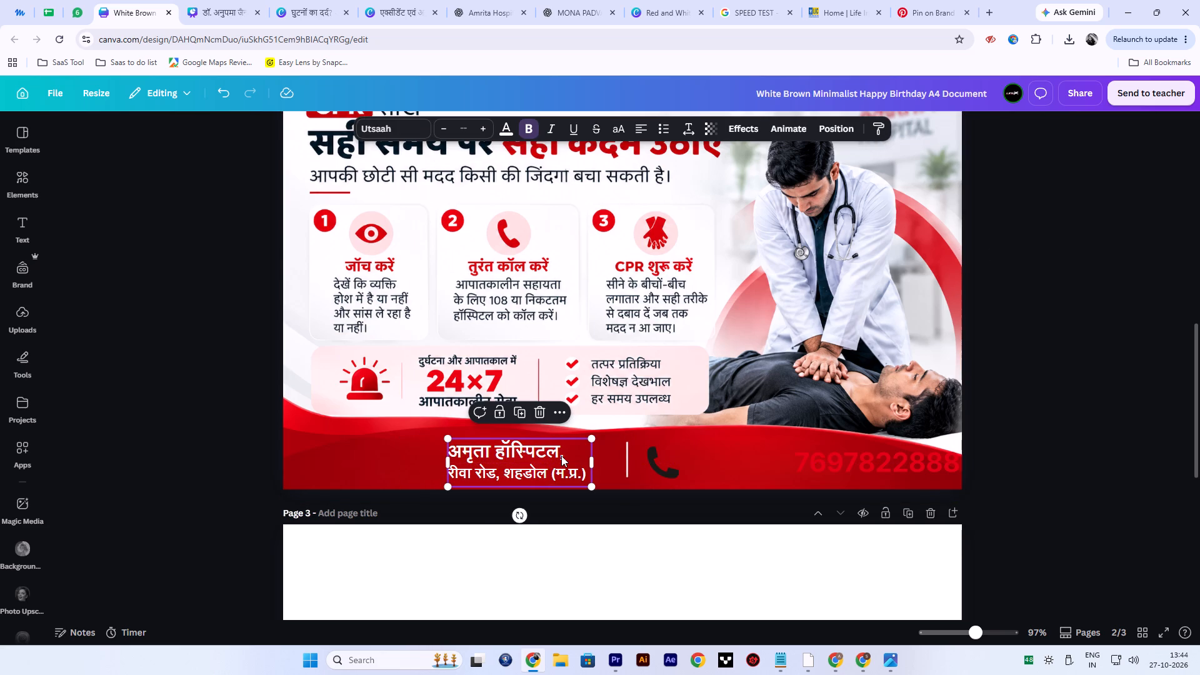
drag(447, 437, 429, 427)
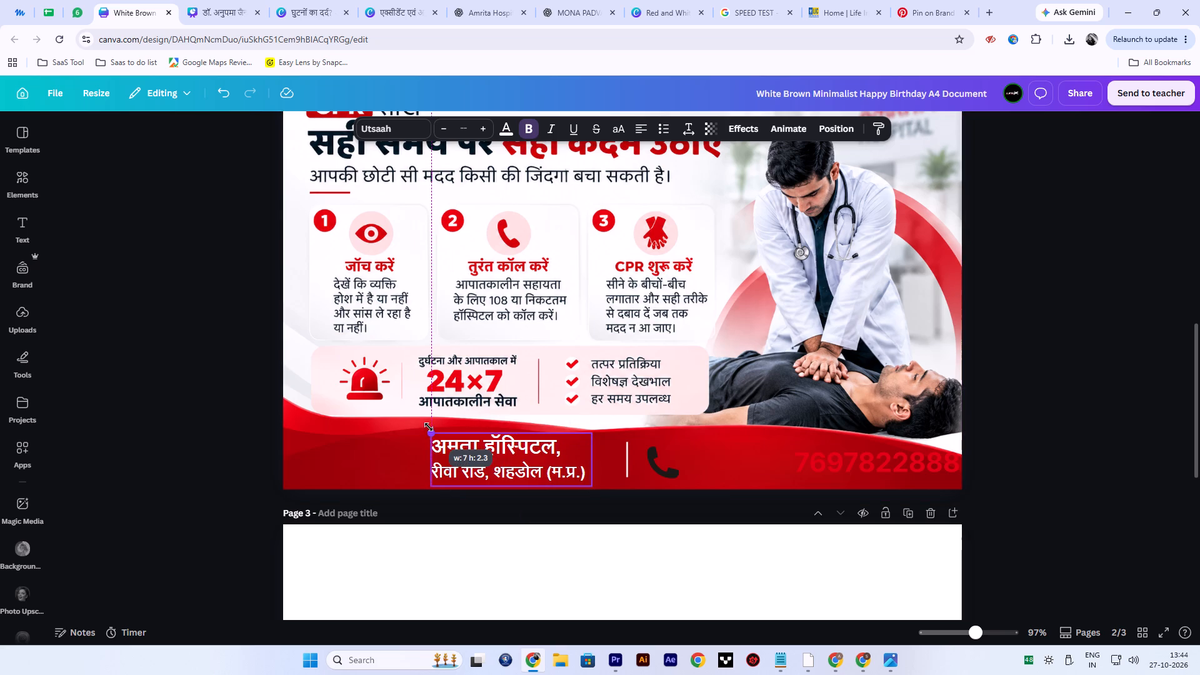
drag(429, 427, 441, 431)
click(759, 399)
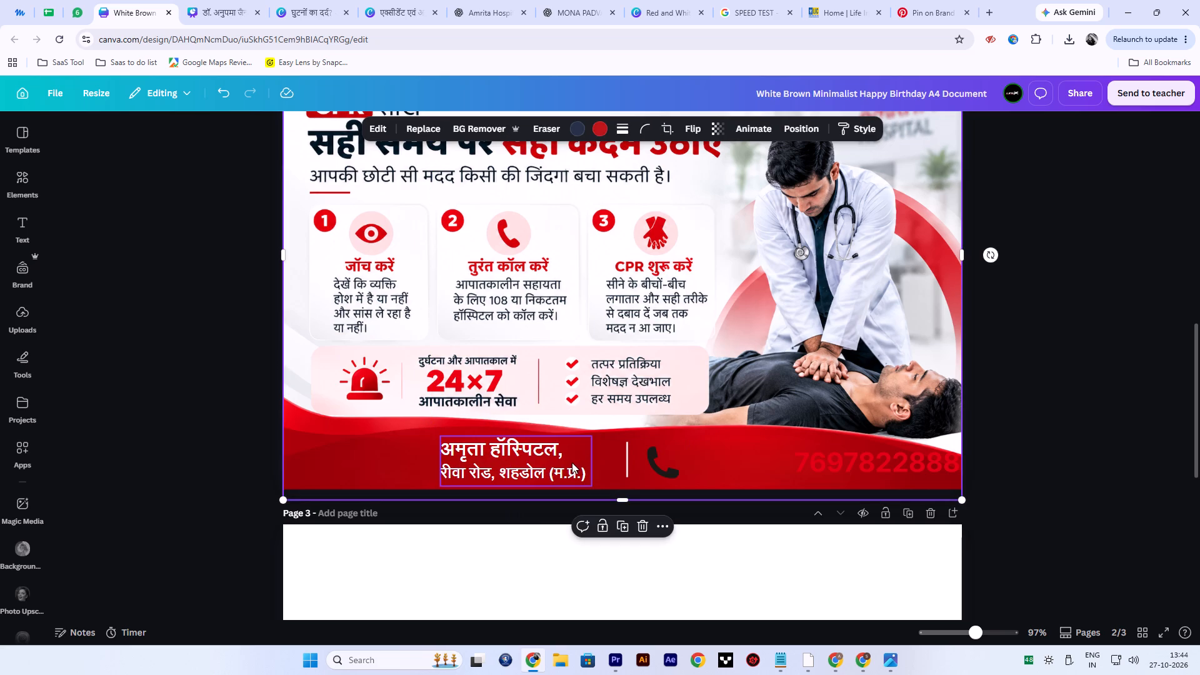
Place the address a short gap left of the footer divider and fine-tune its vertical position.
drag(572, 462, 581, 462)
key(Down)
key(Down)
key(Down)
key(Up)
key(Up)
key(Up)
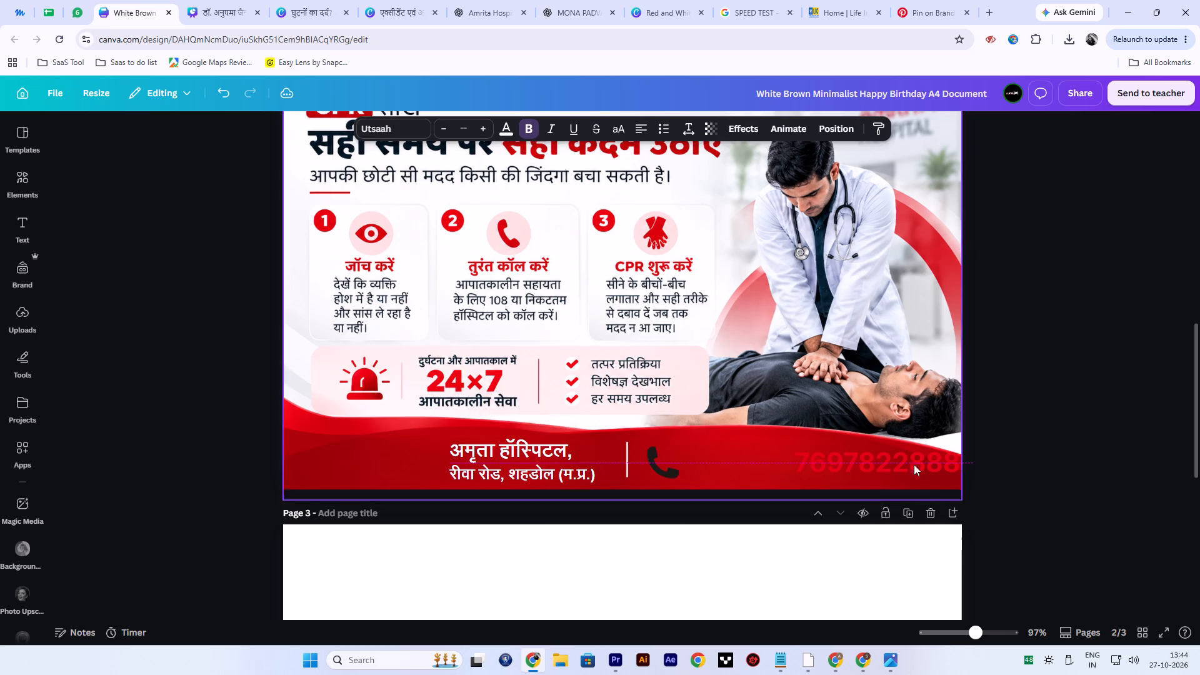
Move the phone number left so it sits directly beside the footer's phone icon.
click(1041, 438)
drag(877, 462, 781, 460)
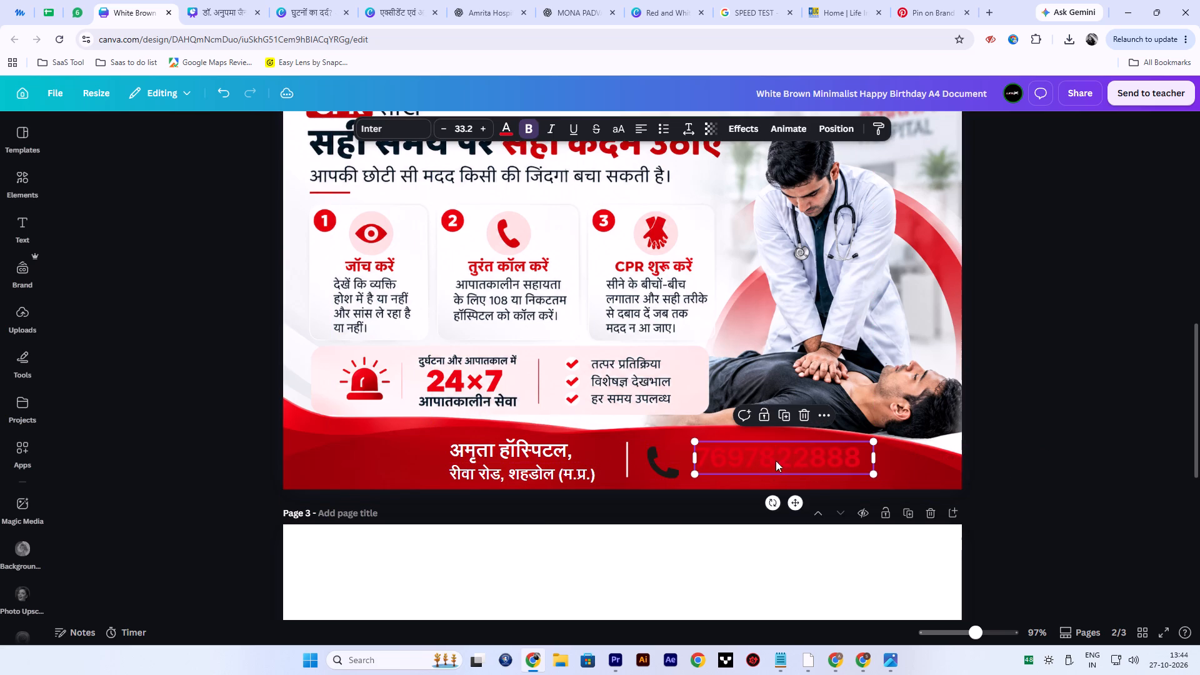
click(772, 461)
click(1052, 446)
Nudge the phone icon and phone number vertically so they line up in the footer.
click(667, 462)
key(Up)
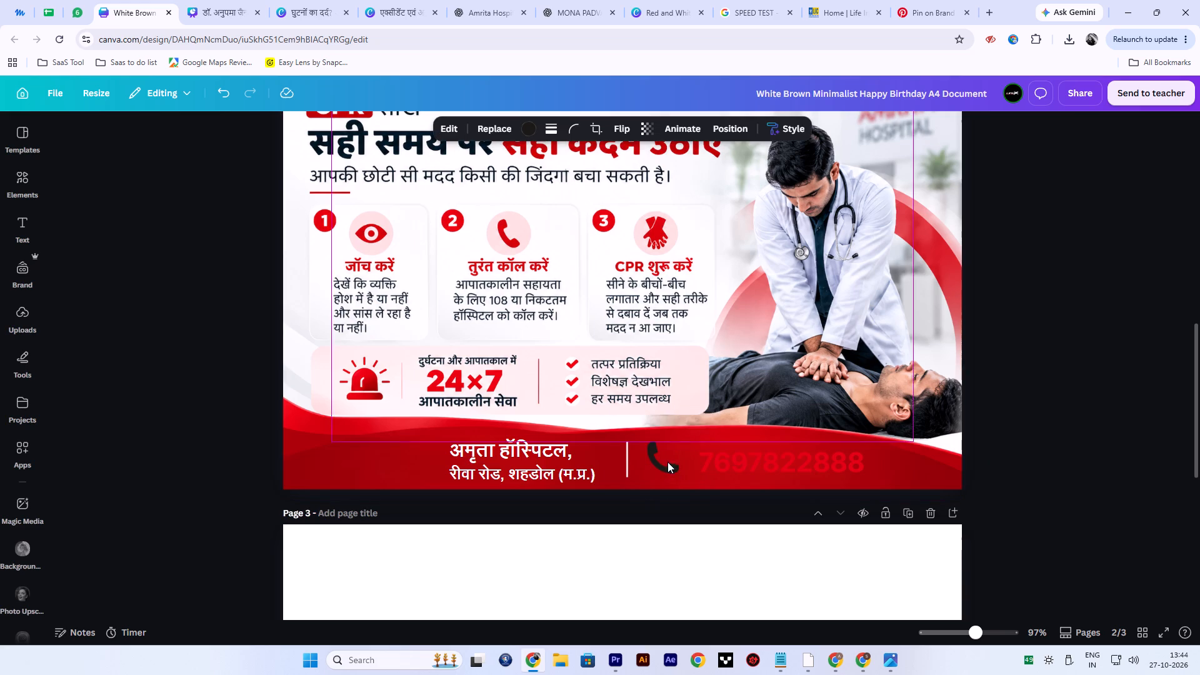
key(Up)
key(Down)
key(Down)
click(757, 461)
key(Up)
key(Up)
key(Up)
key(Down)
key(Down)
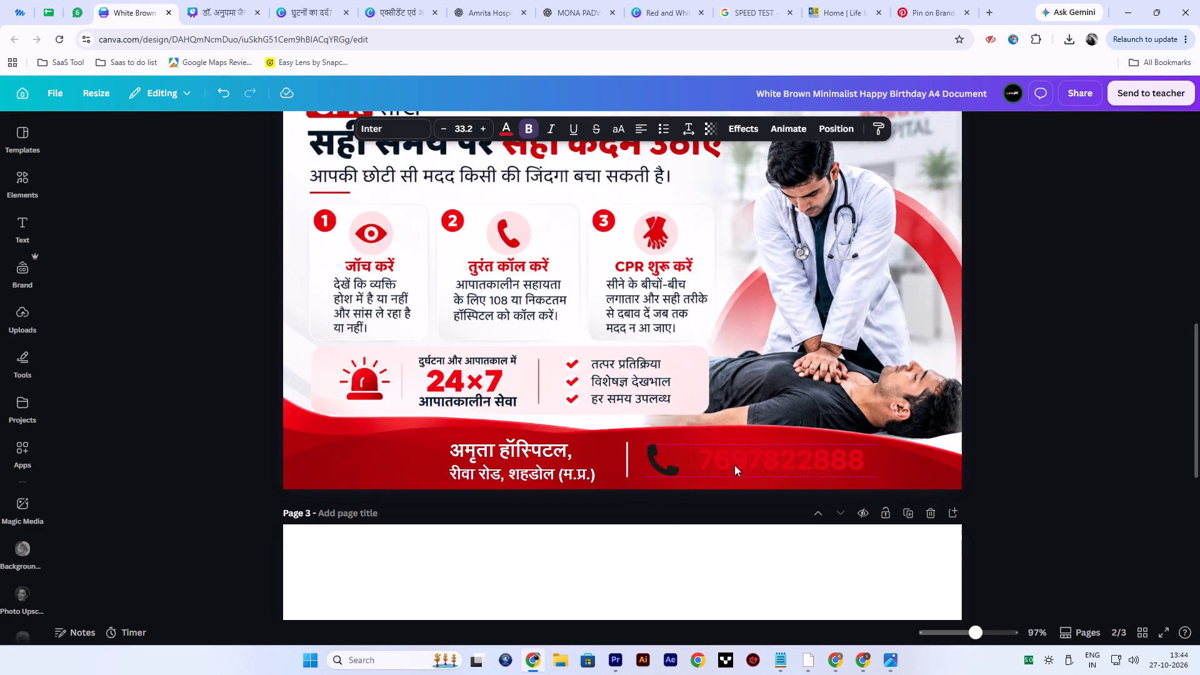
click(741, 457)
click(482, 209)
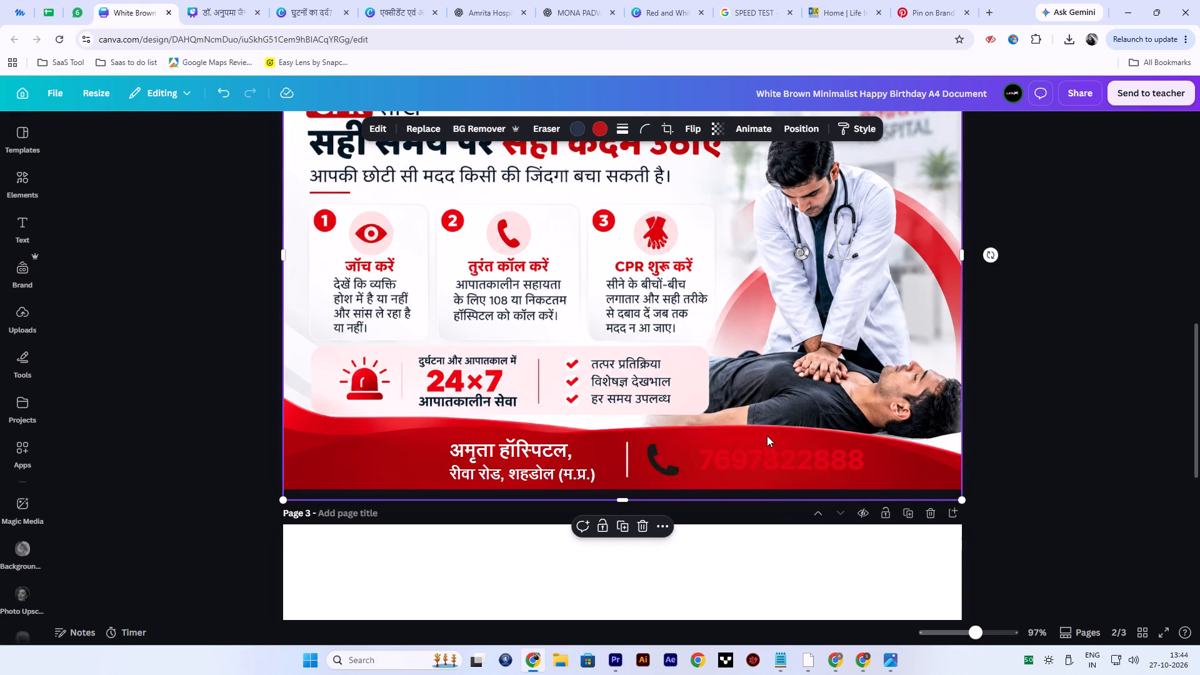
Colour the footer phone number white.
click(769, 469)
click(509, 134)
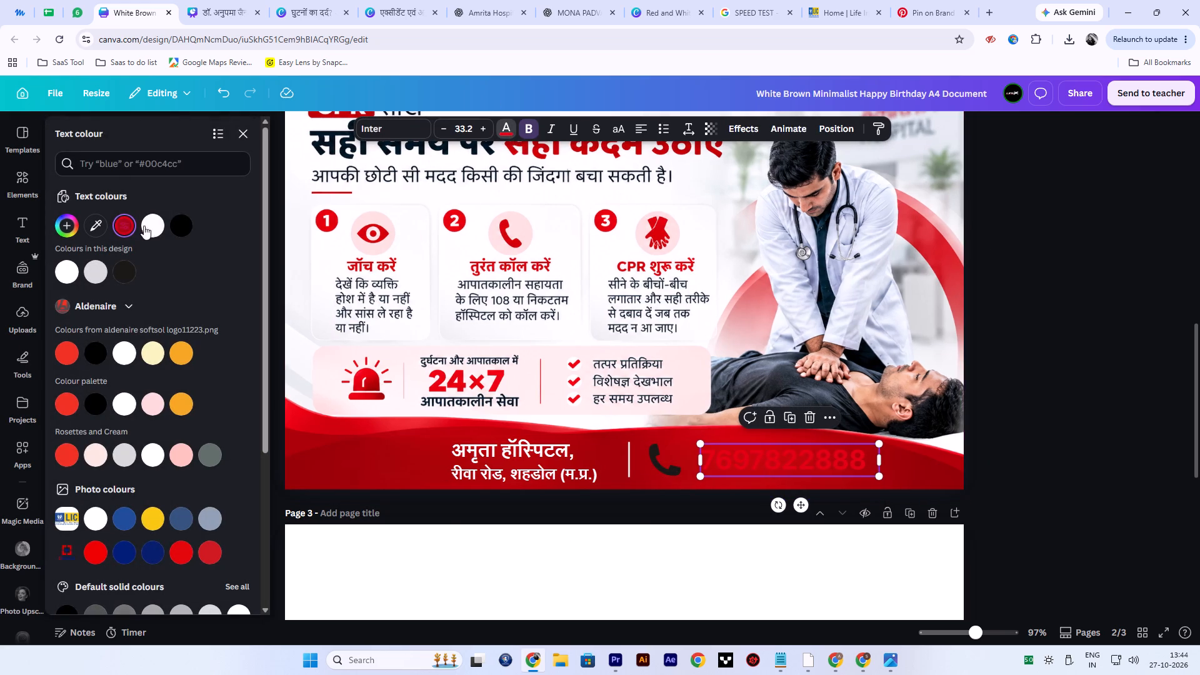
click(148, 225)
click(955, 331)
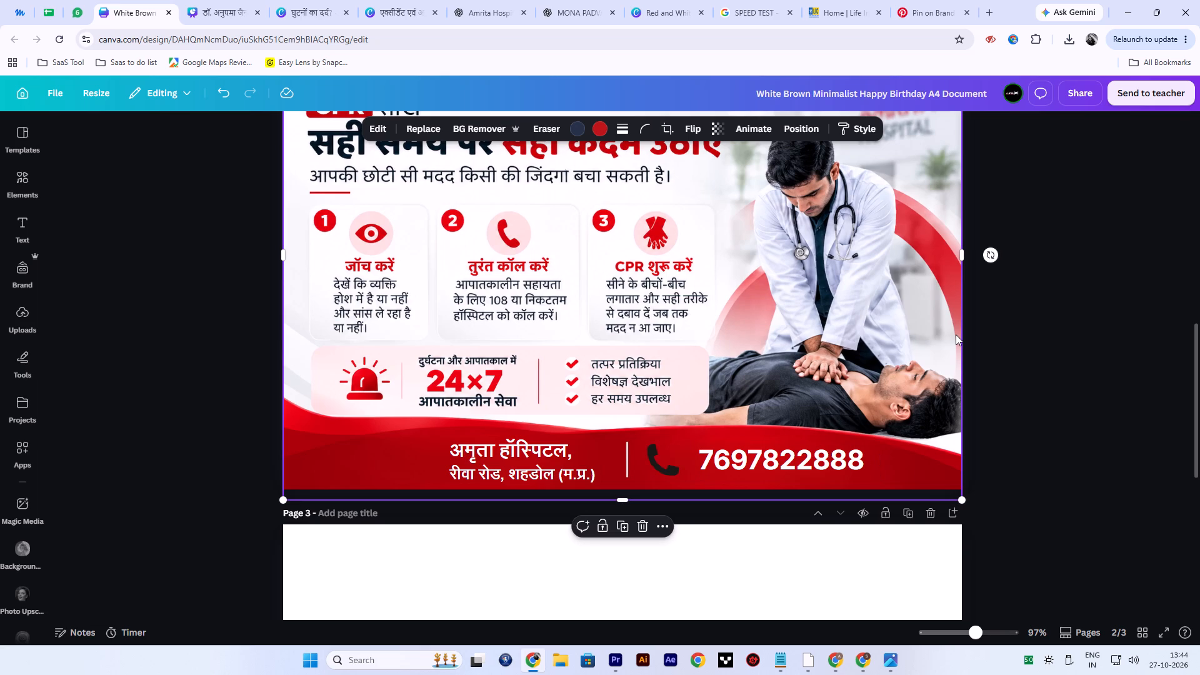
click(1084, 448)
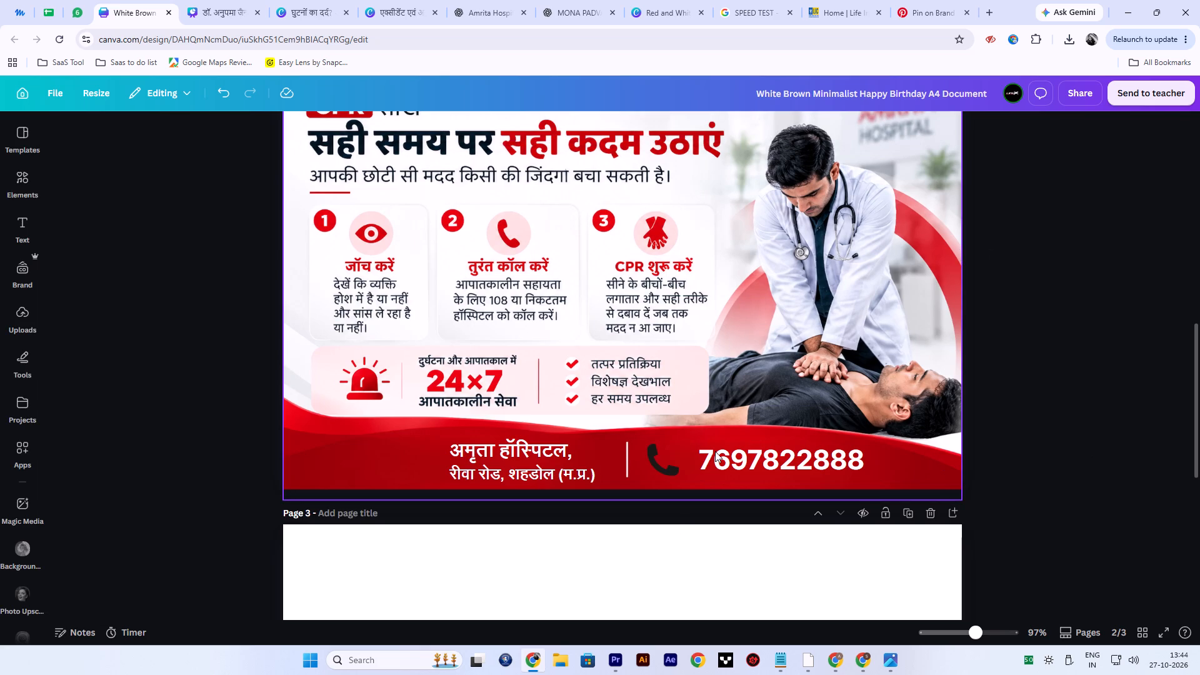
Colour the footer phone icon white and check the poster against the original page's footer.
click(648, 460)
click(536, 129)
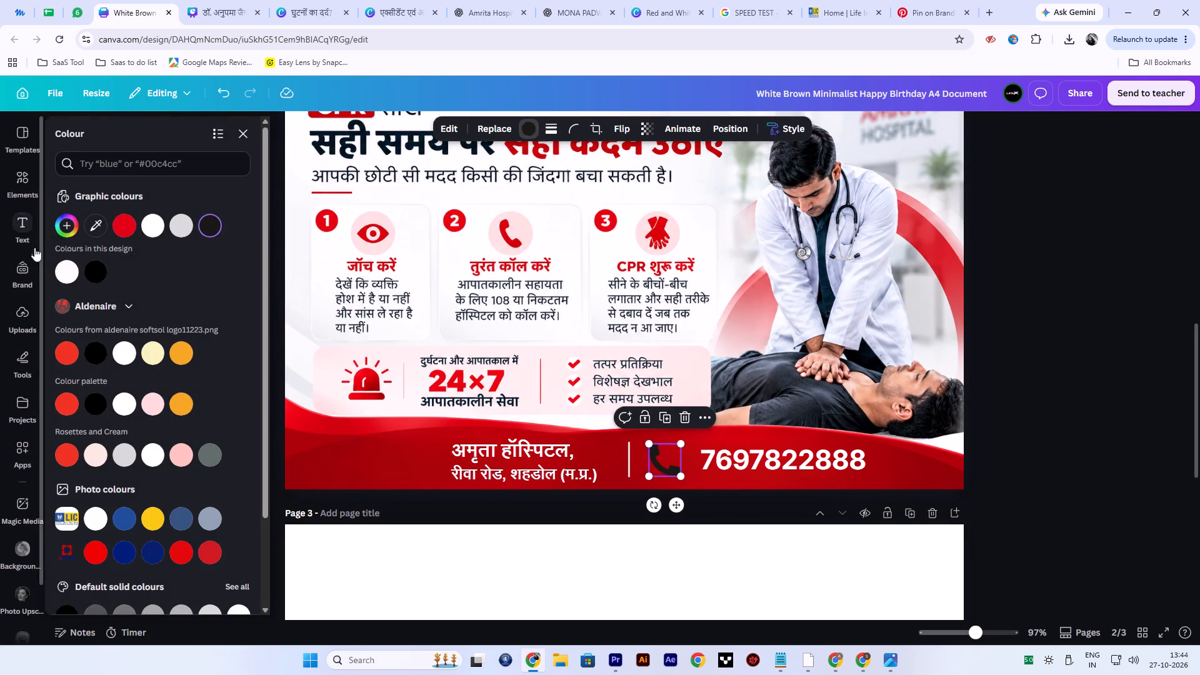
click(158, 227)
click(774, 290)
click(1089, 335)
scroll(517, 352, up, 7)
middle_click(524, 382)
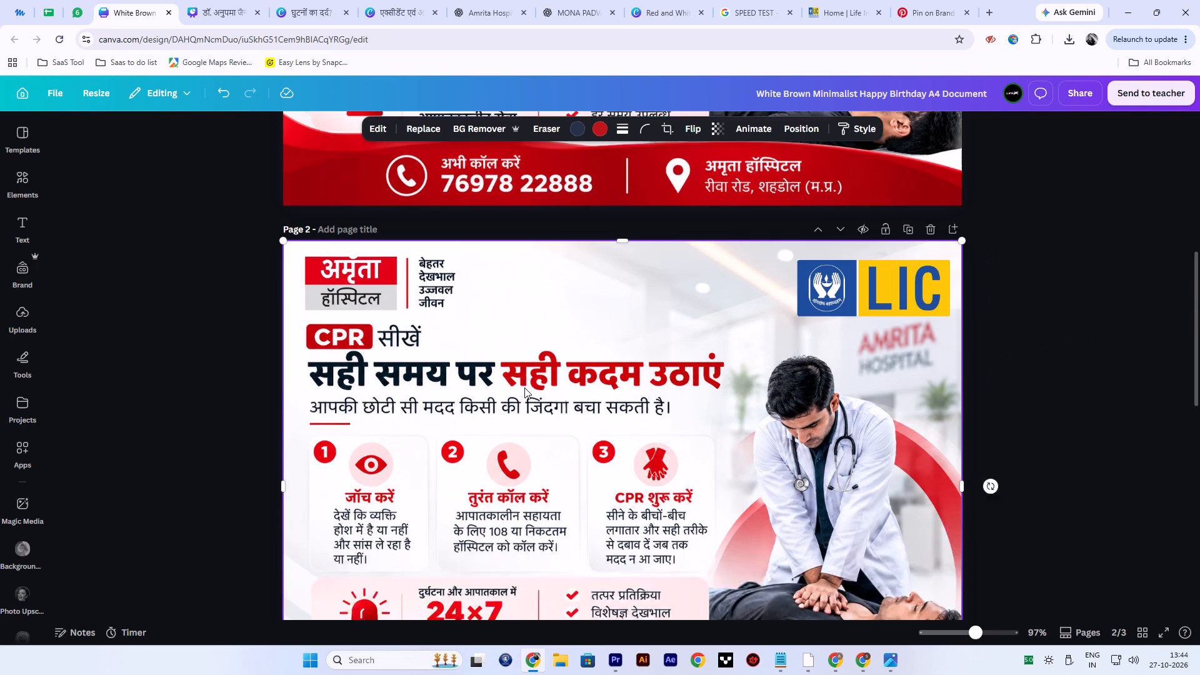
middle_click(524, 387)
scroll(524, 387, down, 7)
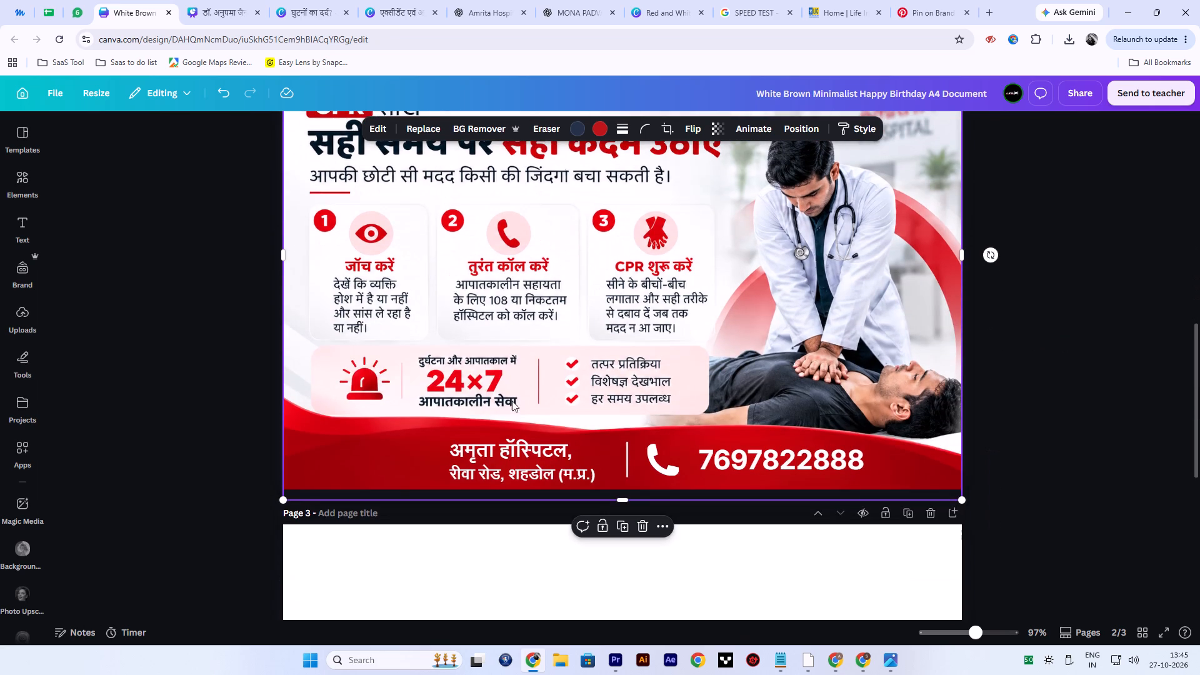
Search the elements library for "location" and add the solid black map-pin graphic to page 2.
click(24, 184)
click(166, 137)
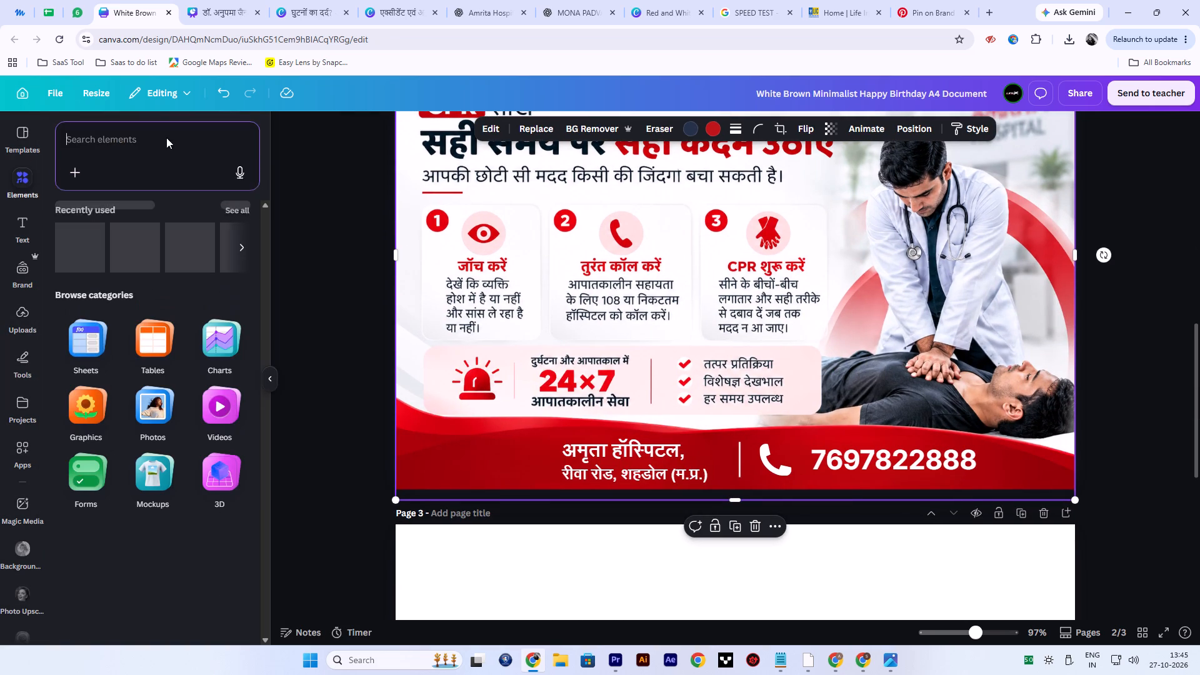
text(location)
key(Return)
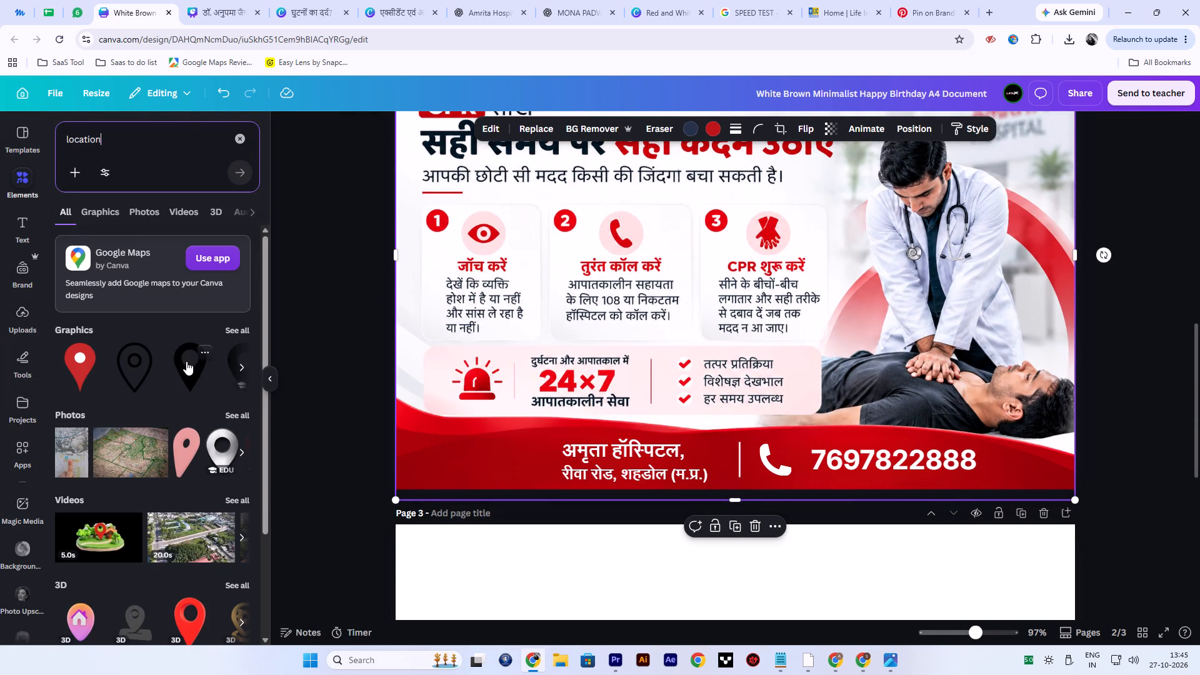
click(186, 361)
Colour the map-pin graphic white.
click(657, 134)
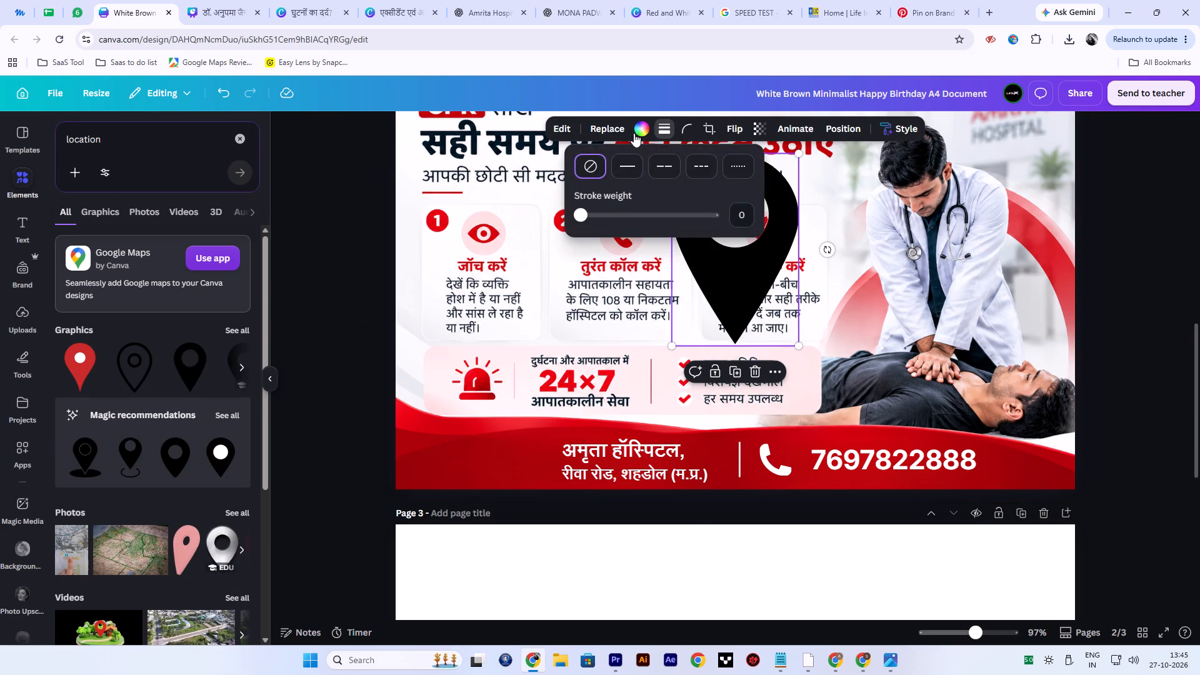
click(636, 131)
click(163, 219)
Shrink the white map-pin graphic to about 1.2 × 1.9 and place it beside the footer address on page 2.
drag(714, 251, 596, 314)
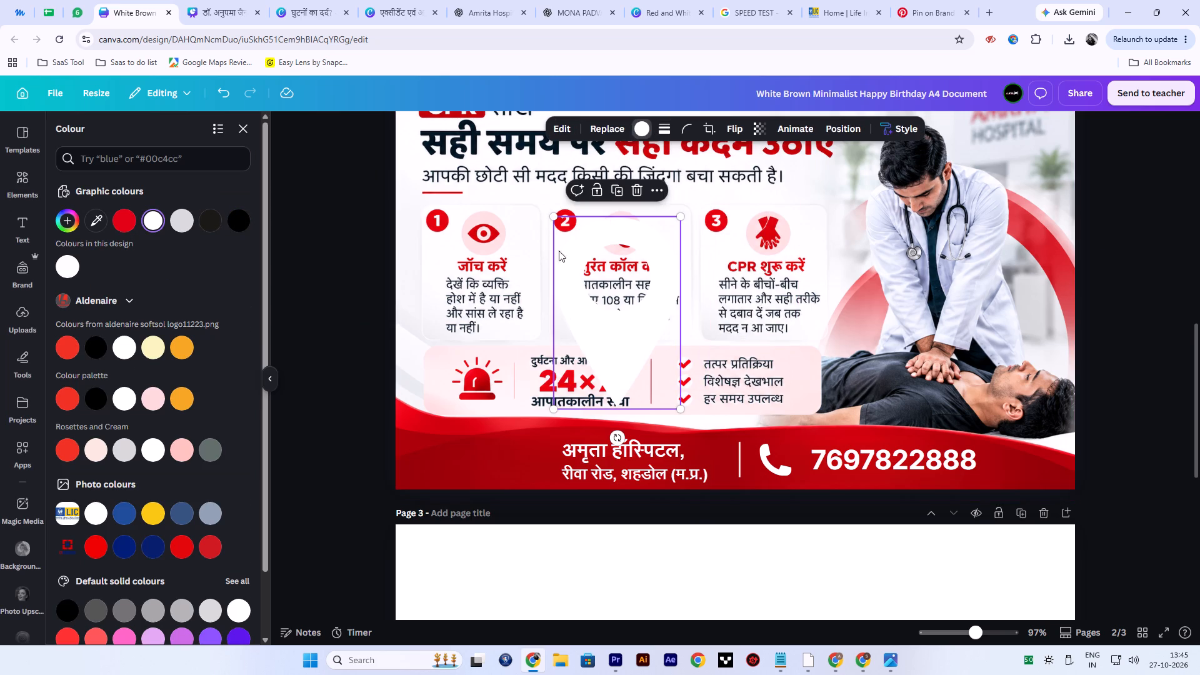
drag(552, 215, 650, 374)
drag(664, 390, 443, 457)
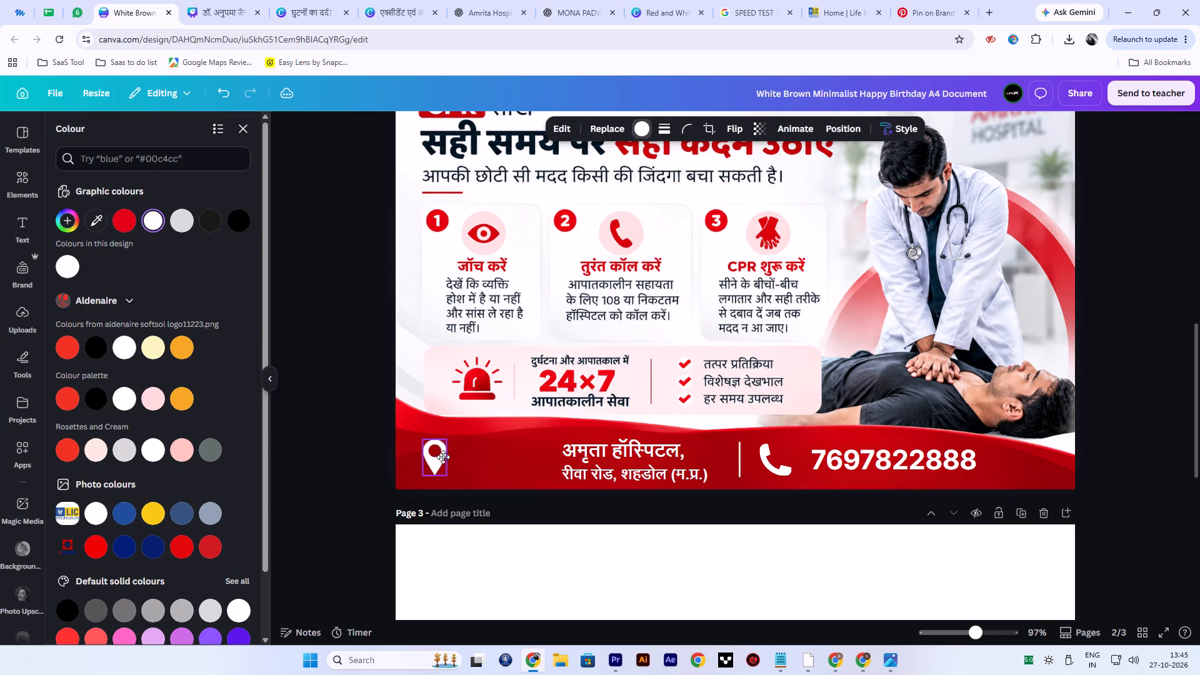
drag(443, 457, 519, 462)
drag(514, 447, 499, 449)
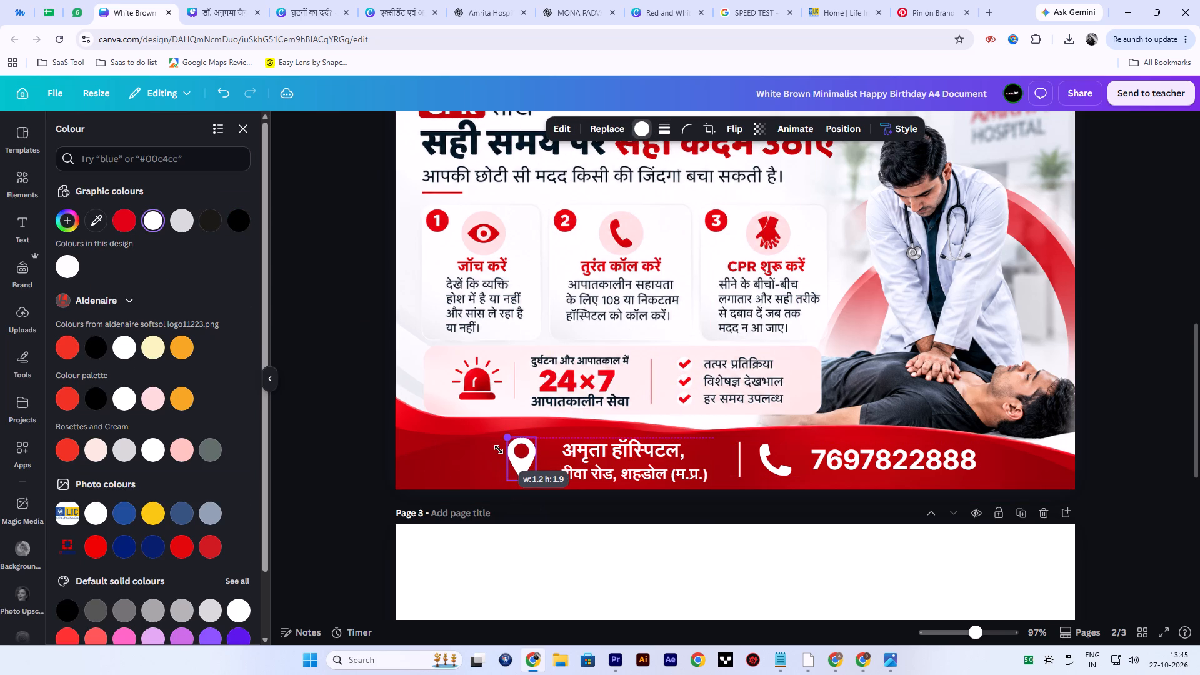
drag(499, 449, 499, 451)
click(350, 448)
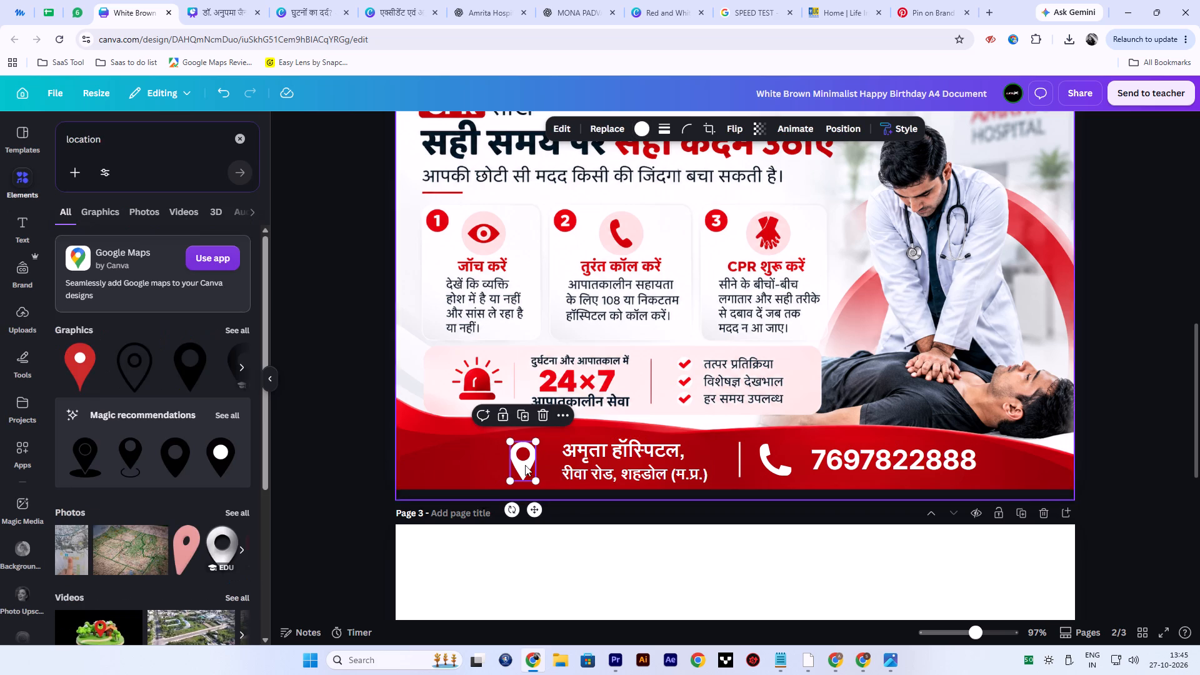
Nudge the footer map pin slightly left and up to line it up with the two-line address.
ctrl+scroll(645, 471, down, 1)
click(661, 544)
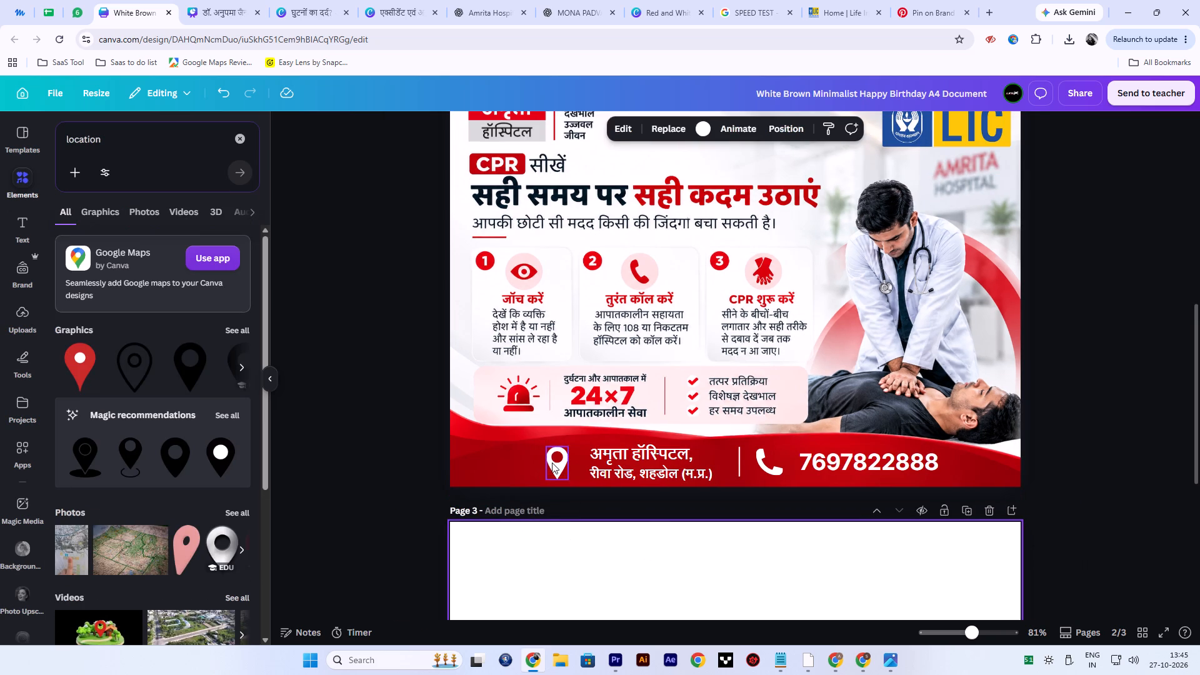
click(553, 461)
key(Left)
key(Left)
key(Left)
key(Up)
key(Up)
key(Left)
key(Up)
key(Left)
key(Down)
key(Down)
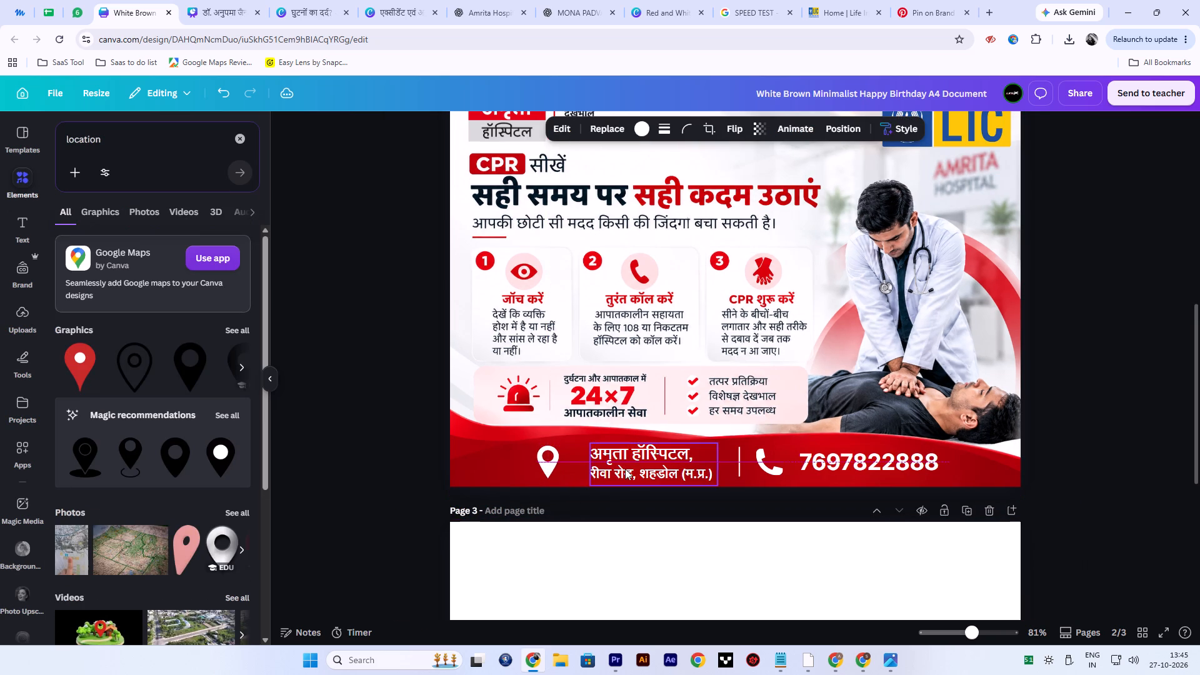
Nudge the footer address text left so it sits closer to the map pin.
click(642, 469)
key(Left)
key(Left)
key(Left)
key(Left)
key(Left)
key(Left)
key(Left)
key(Left)
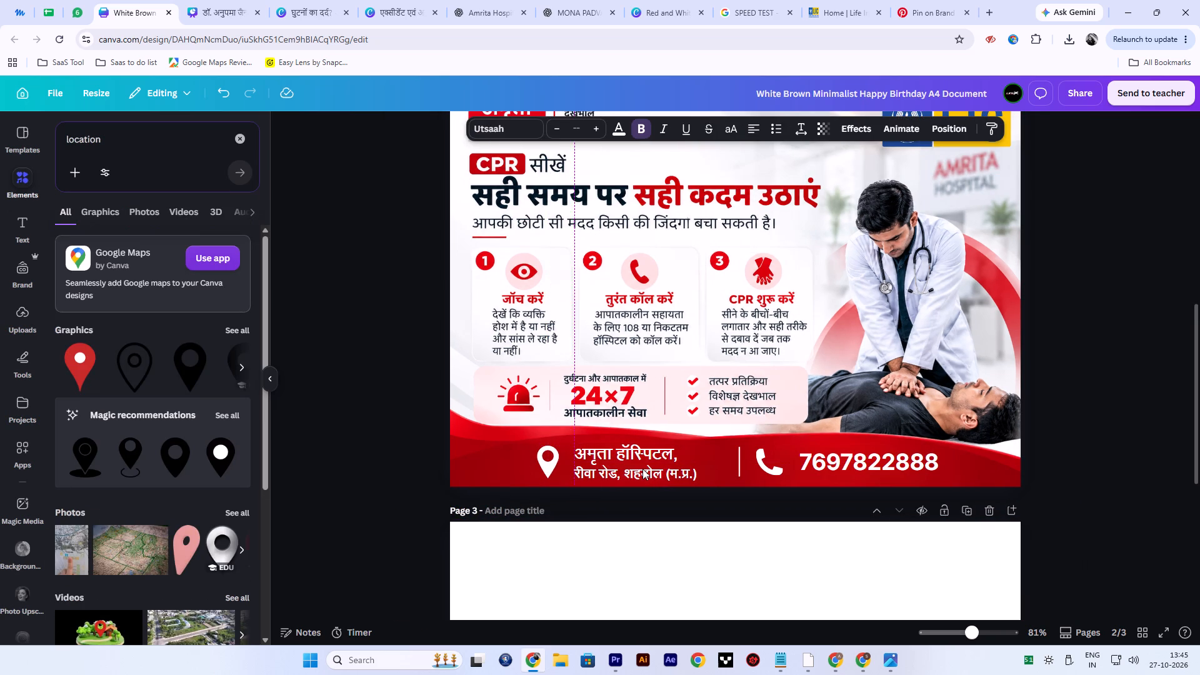
key(Left)
key(Right)
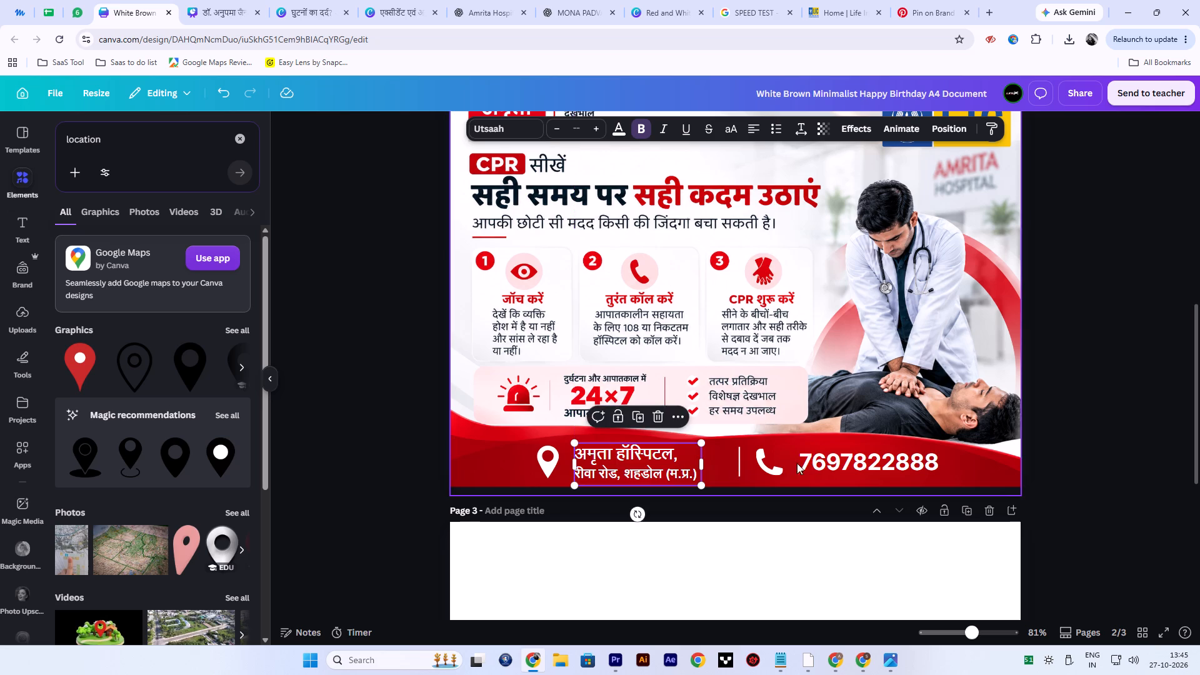
Tighten the footer phone group by nudging the phone icon right and the phone number left and slightly up.
click(772, 462)
key(Right)
click(825, 465)
key(Left)
key(Left)
key(Up)
key(Up)
key(Down)
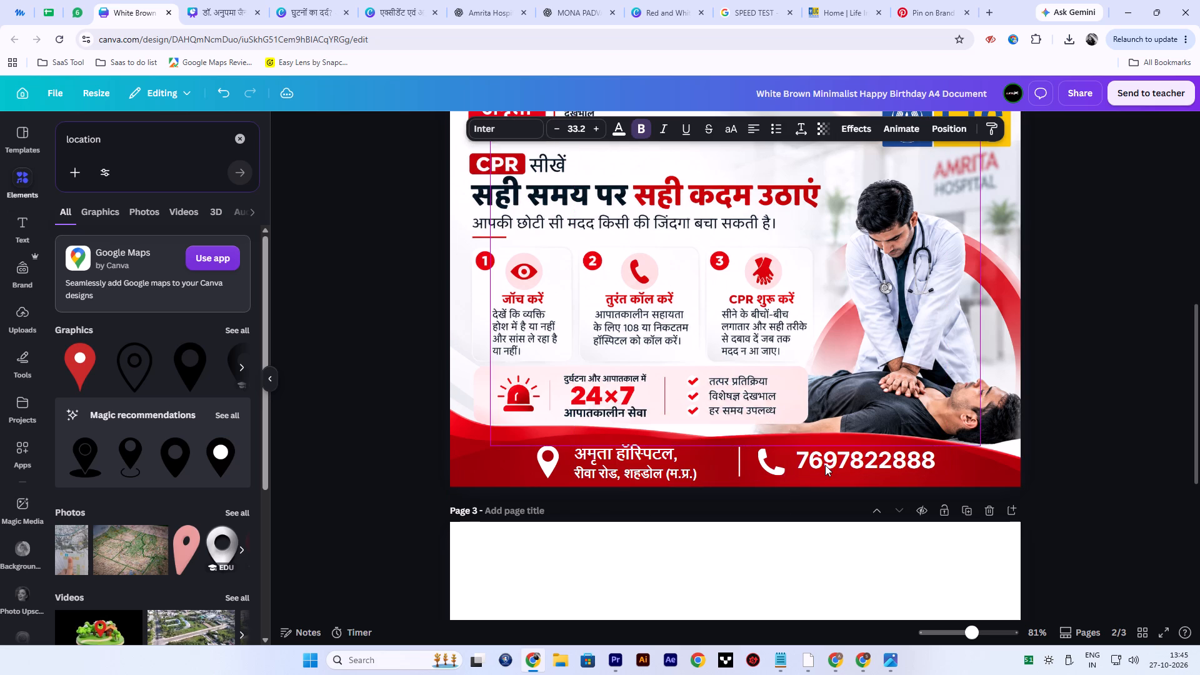
double_click(1199, 441)
ctrl+scroll(1154, 443, down, 2)
click(1146, 449)
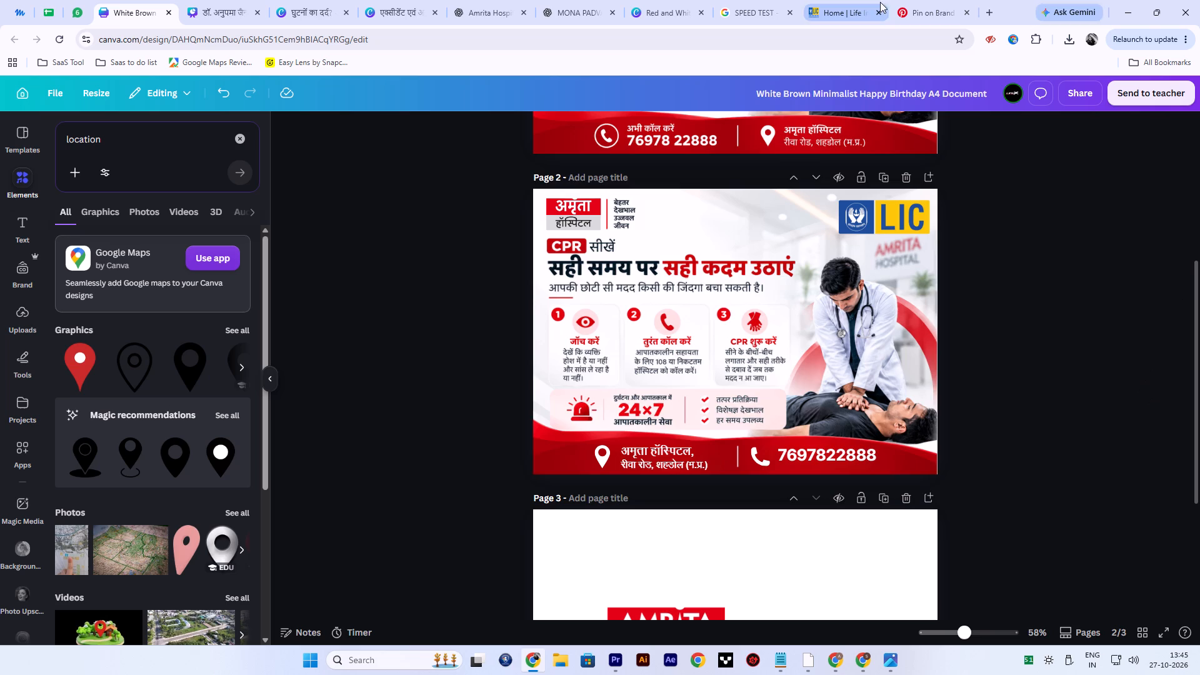
Scale down the LIC logo on page 2 from its lower corner, keeping it in the poster's upper corner.
ctrl+scroll(914, 244, up, 4)
scroll(922, 272, up, 1)
click(974, 181)
click(976, 236)
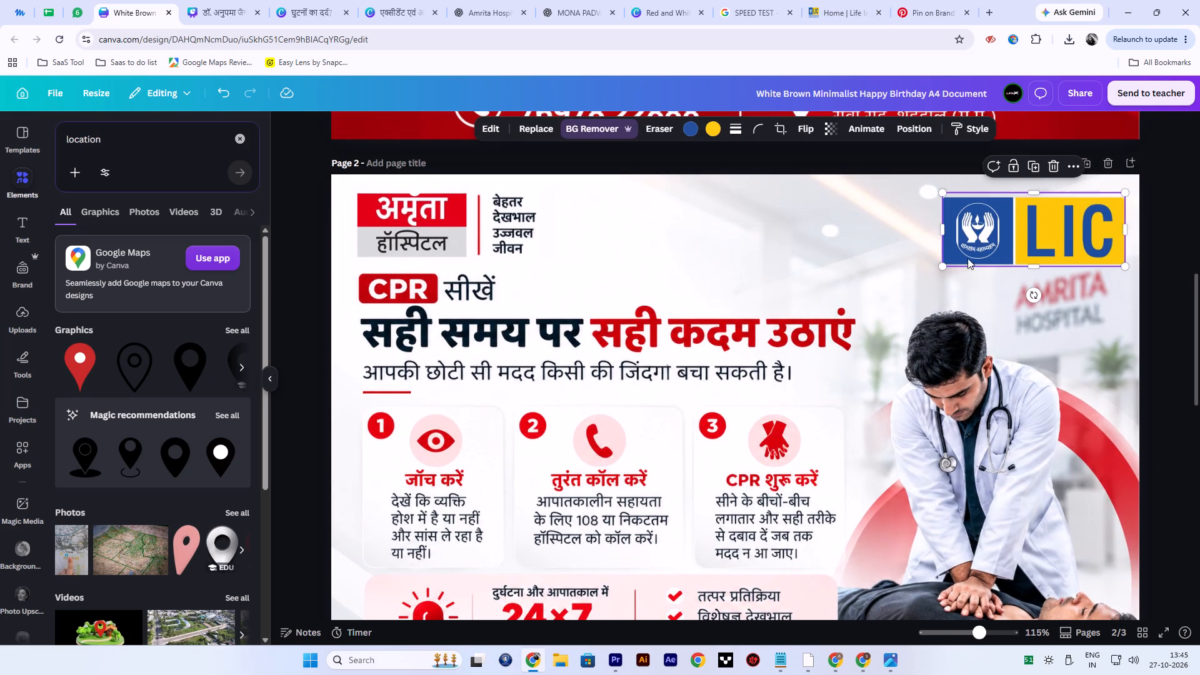
drag(946, 268, 985, 263)
click(992, 316)
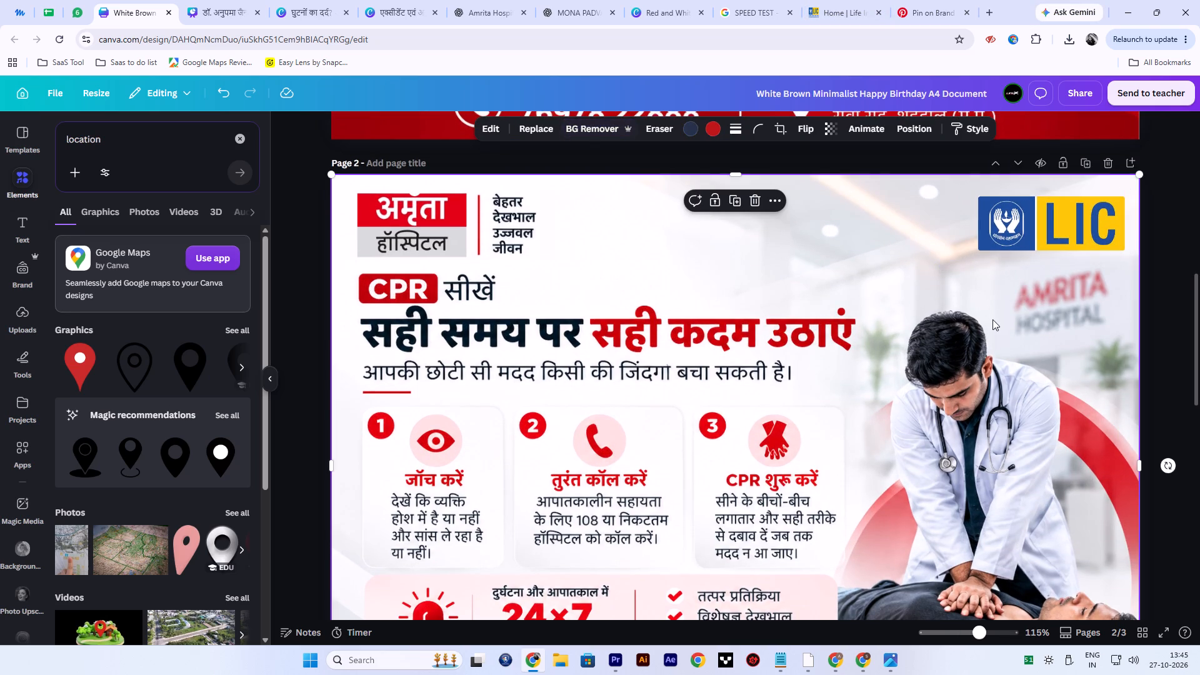
Use Pixel Eraser's Restore brush at size 20 to bring back the white background around the LIC logo's tagline.
double_click(1024, 237)
click(594, 134)
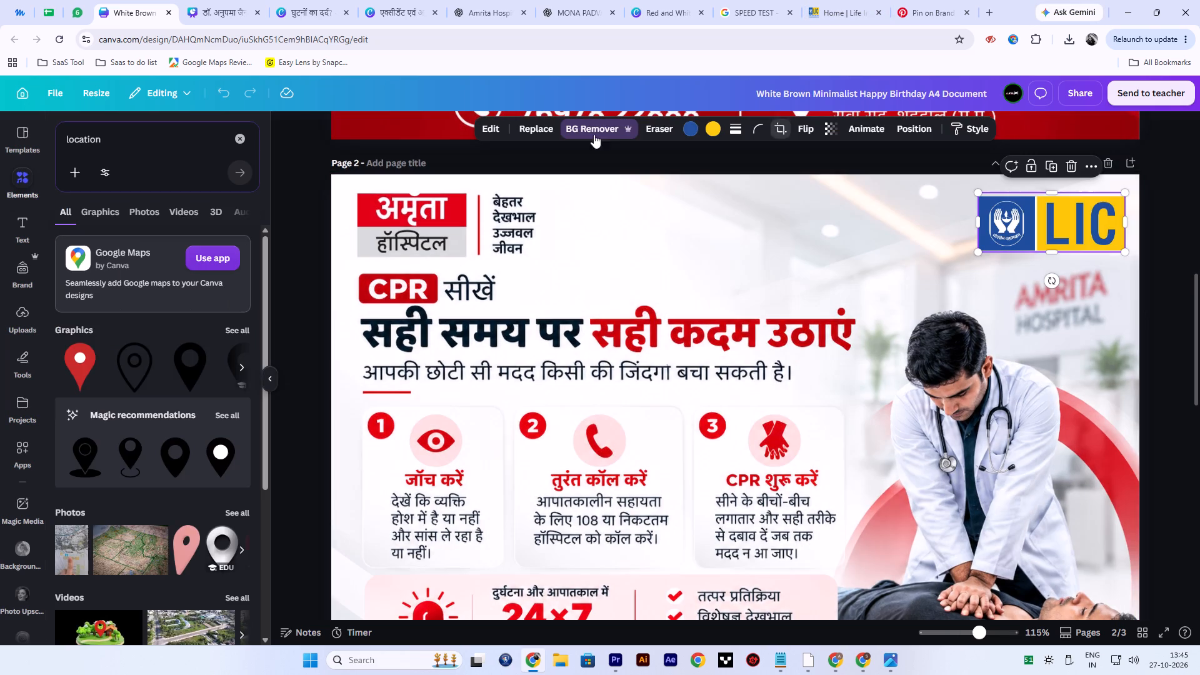
click(597, 129)
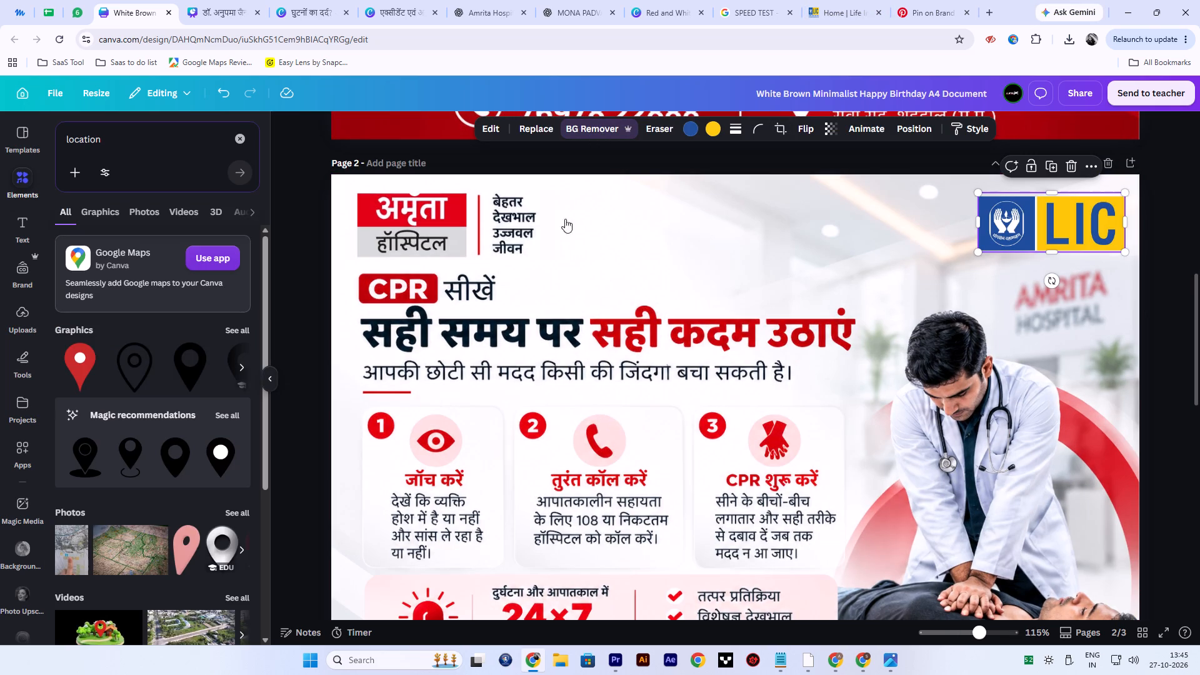
click(867, 281)
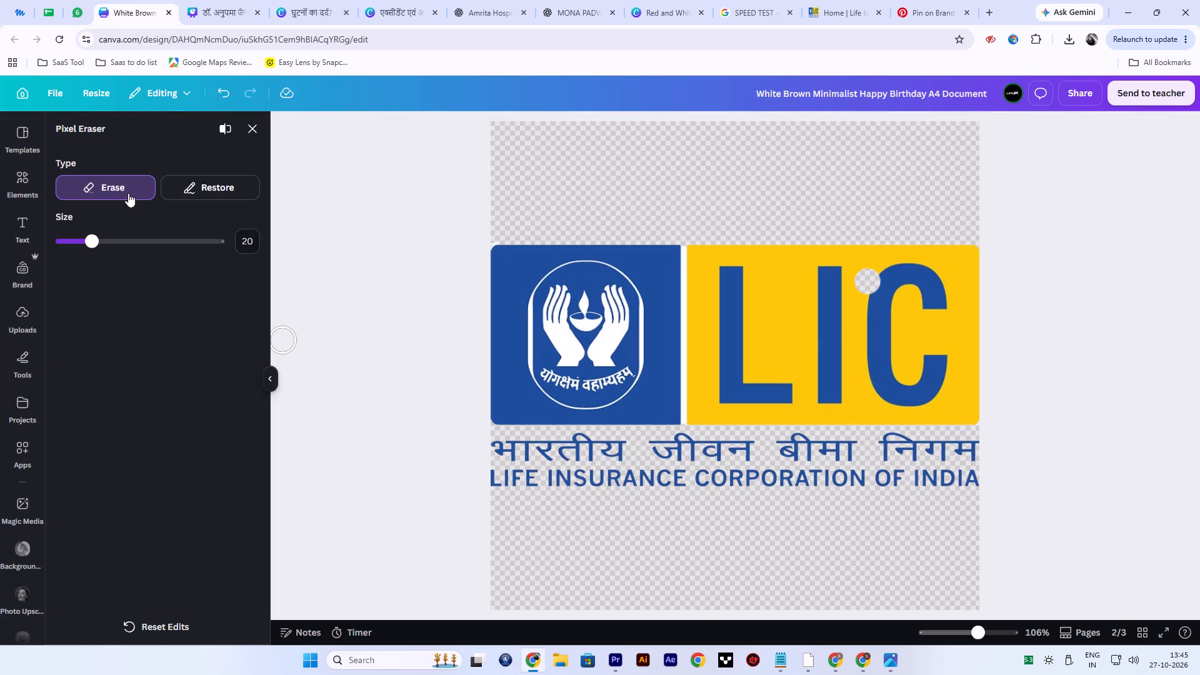
click(173, 187)
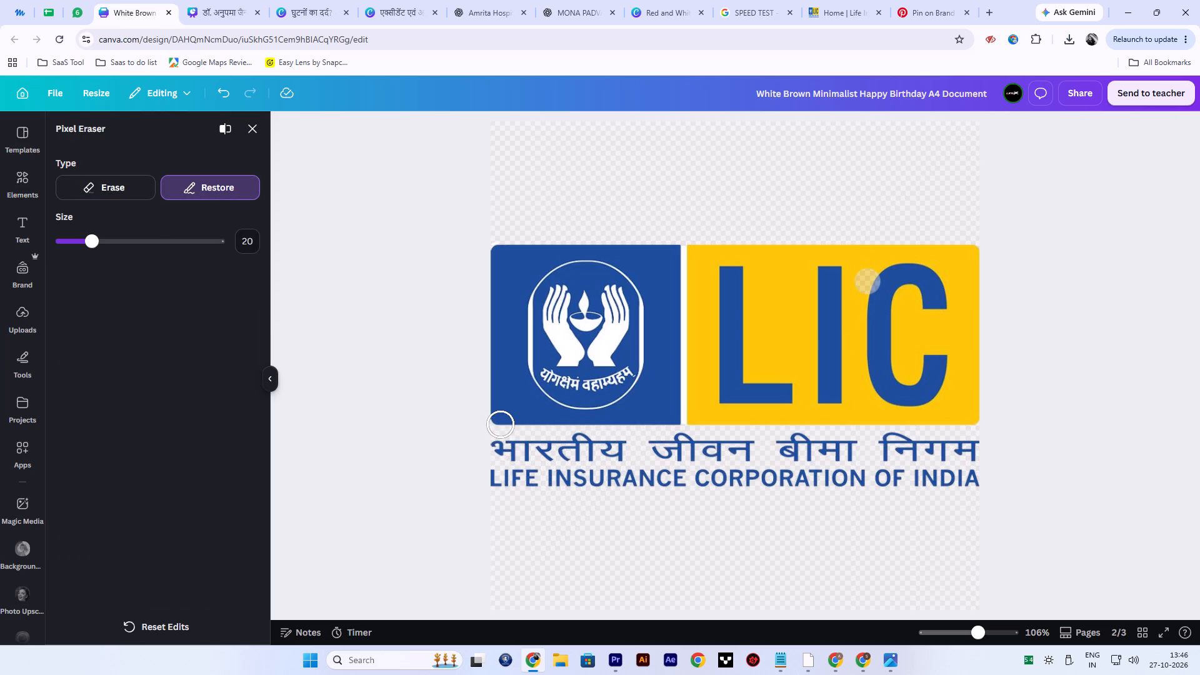
drag(501, 424, 663, 481)
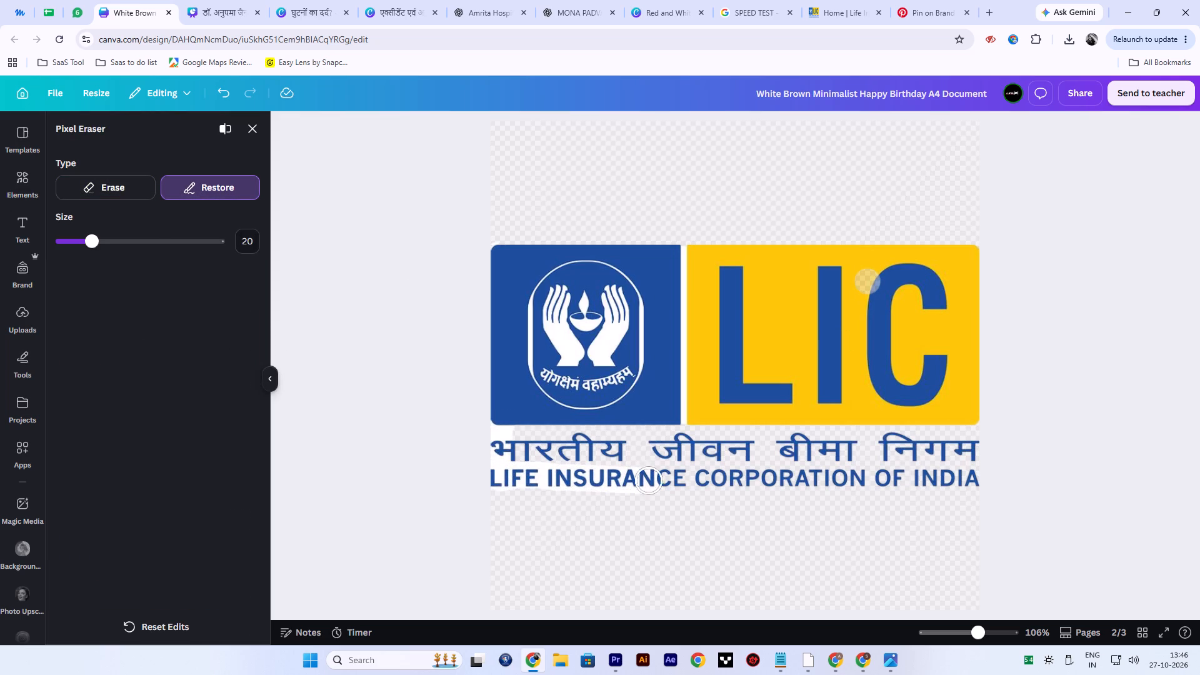
drag(663, 481, 789, 457)
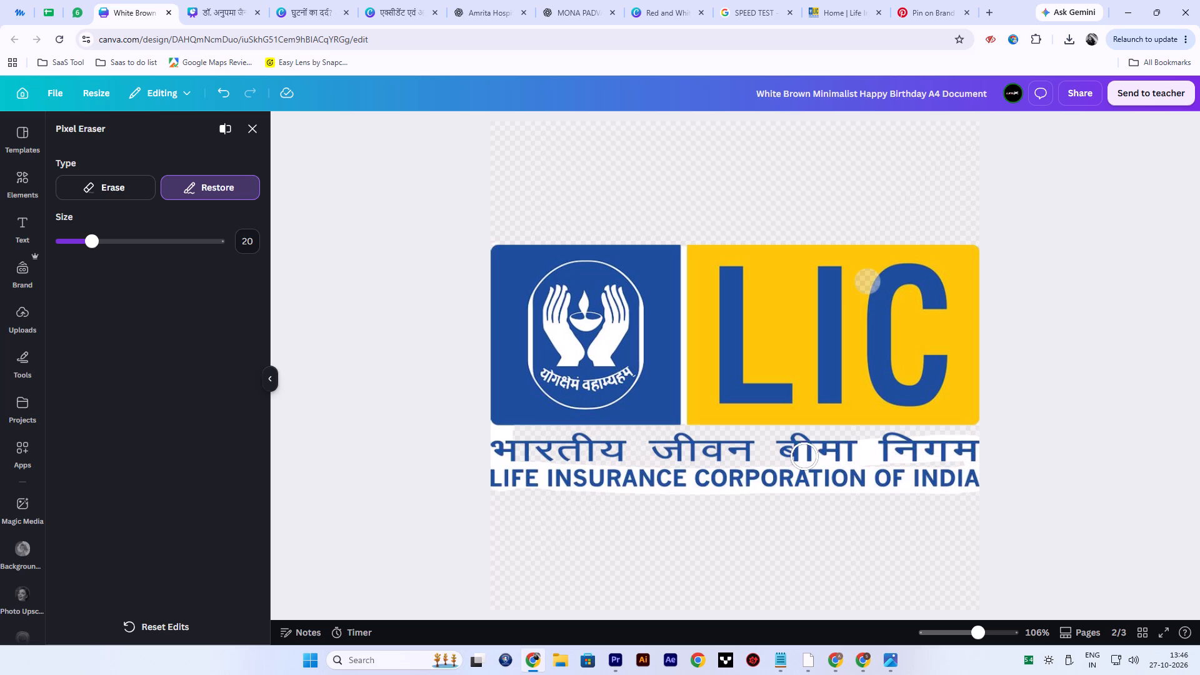
drag(789, 457, 470, 431)
Set the Restore brush size to 44 and fill the remaining white background gaps behind the LIC logo's tagline.
click(130, 229)
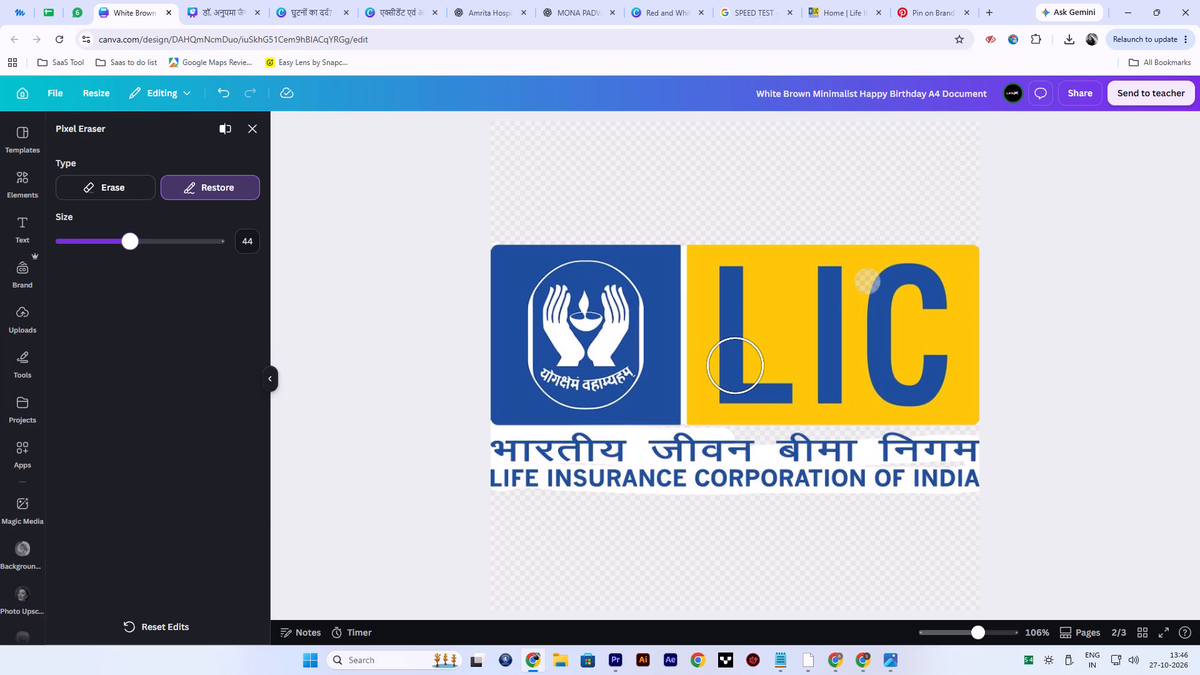
drag(504, 453, 739, 464)
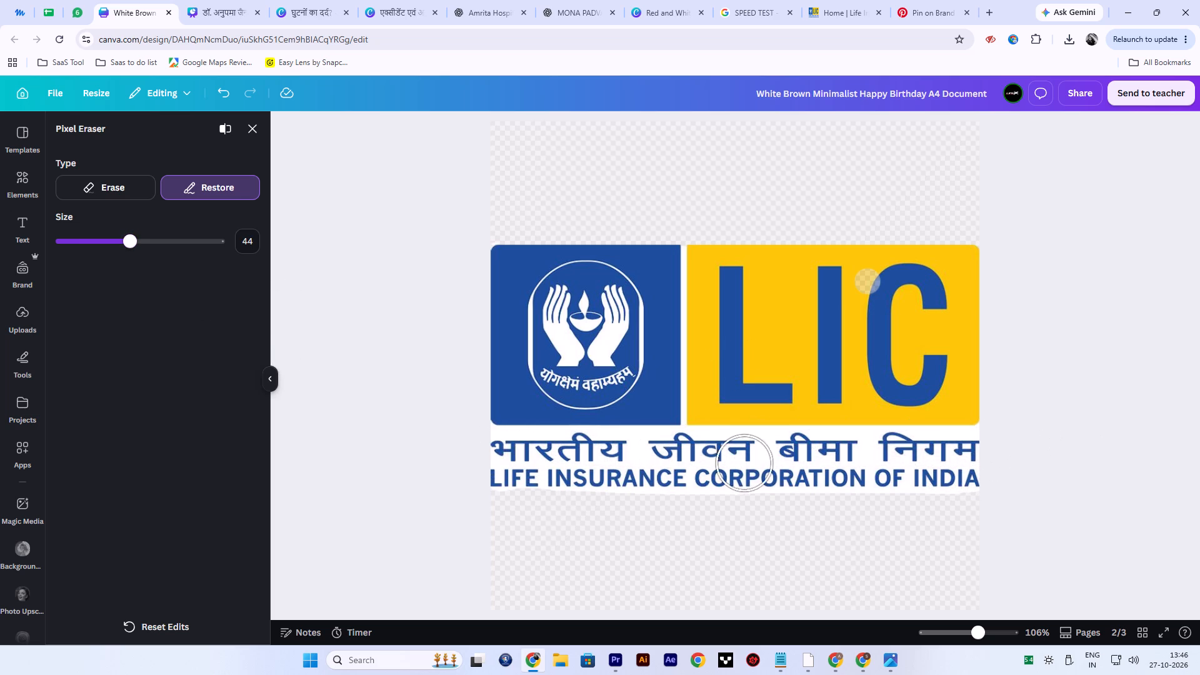
drag(739, 464, 992, 436)
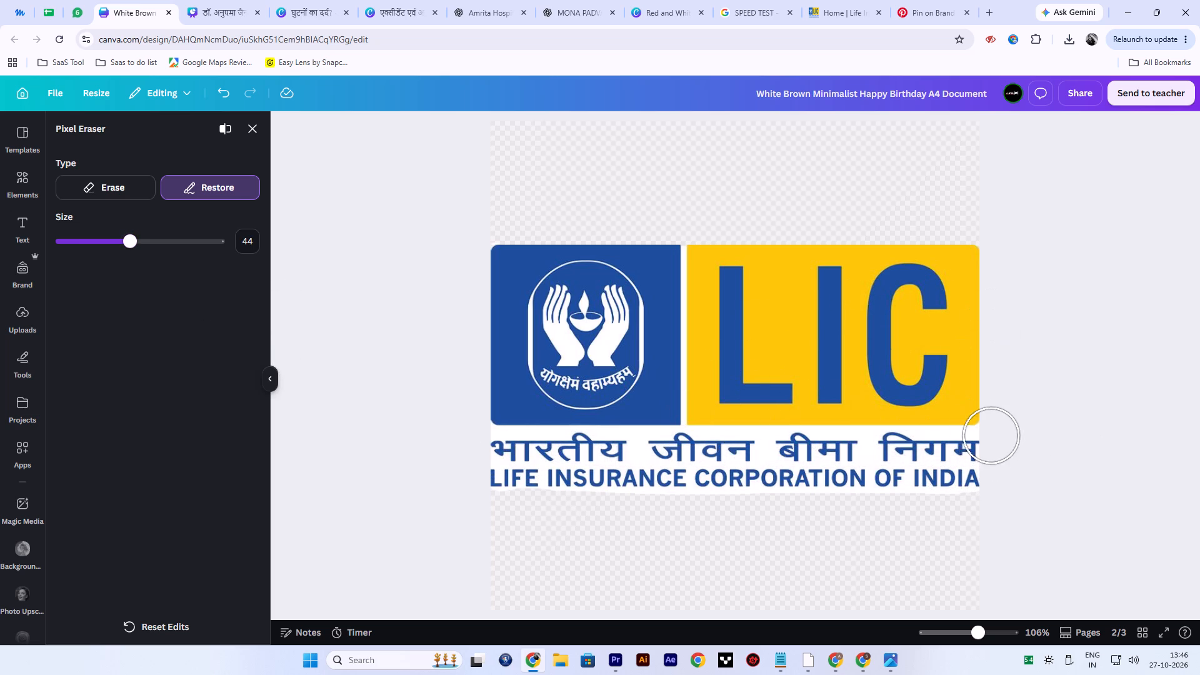
drag(992, 436, 985, 452)
click(504, 460)
drag(504, 460, 529, 461)
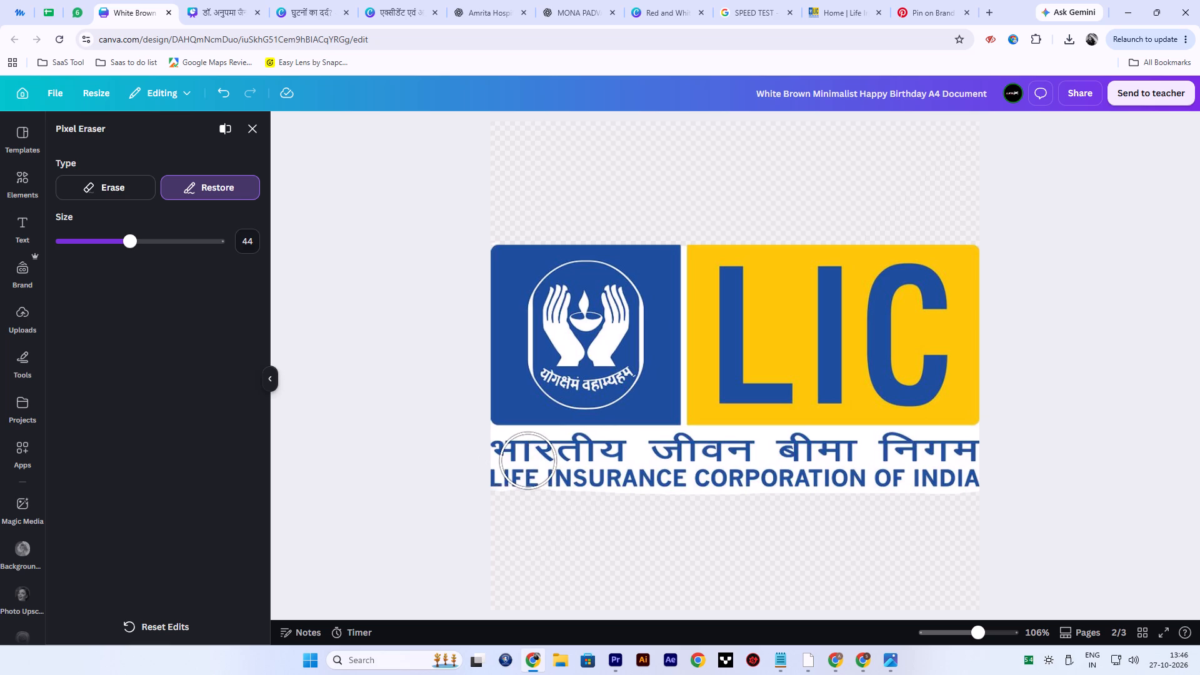
drag(529, 461, 544, 464)
click(256, 129)
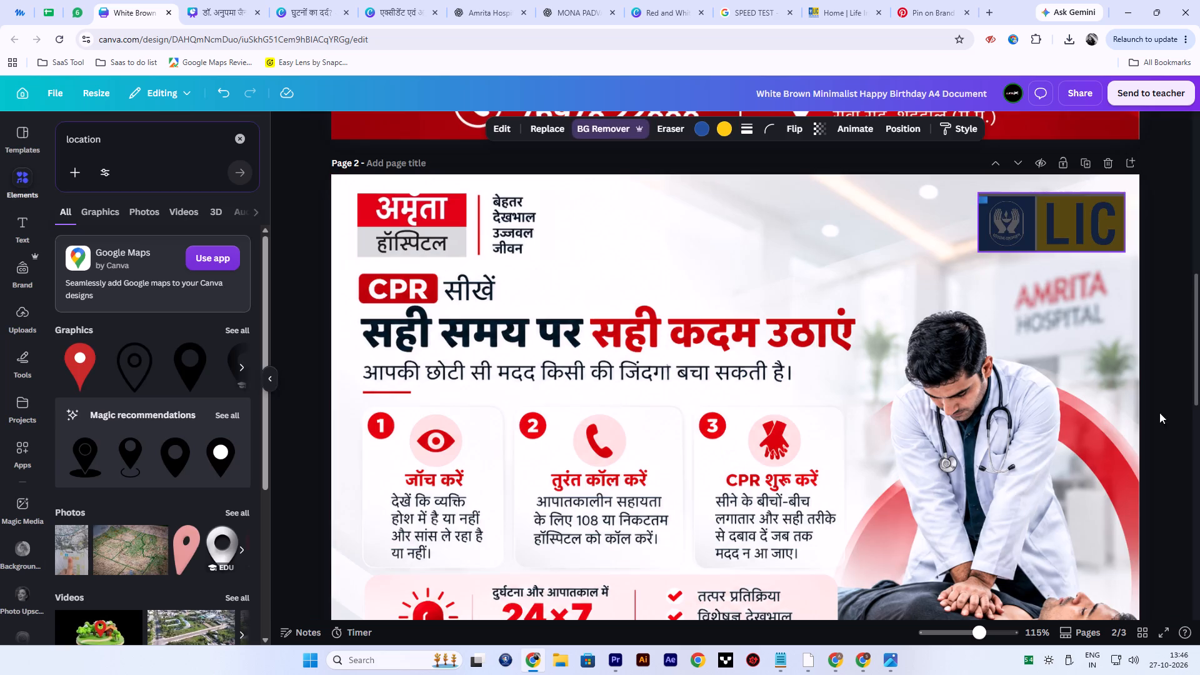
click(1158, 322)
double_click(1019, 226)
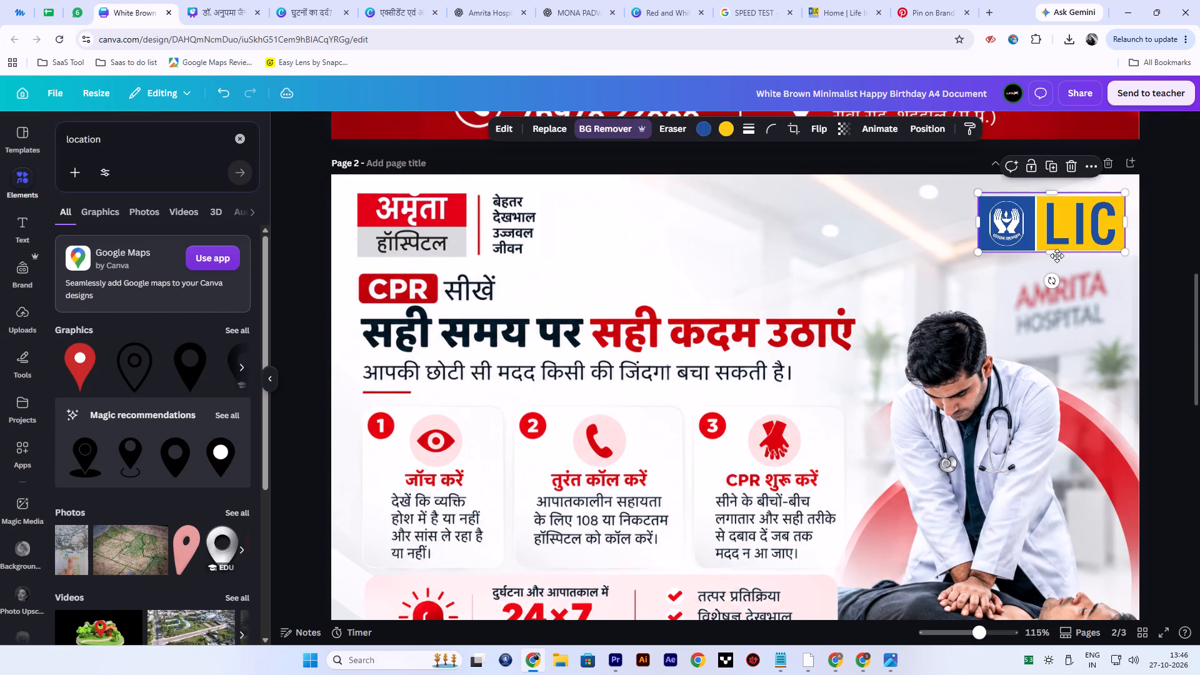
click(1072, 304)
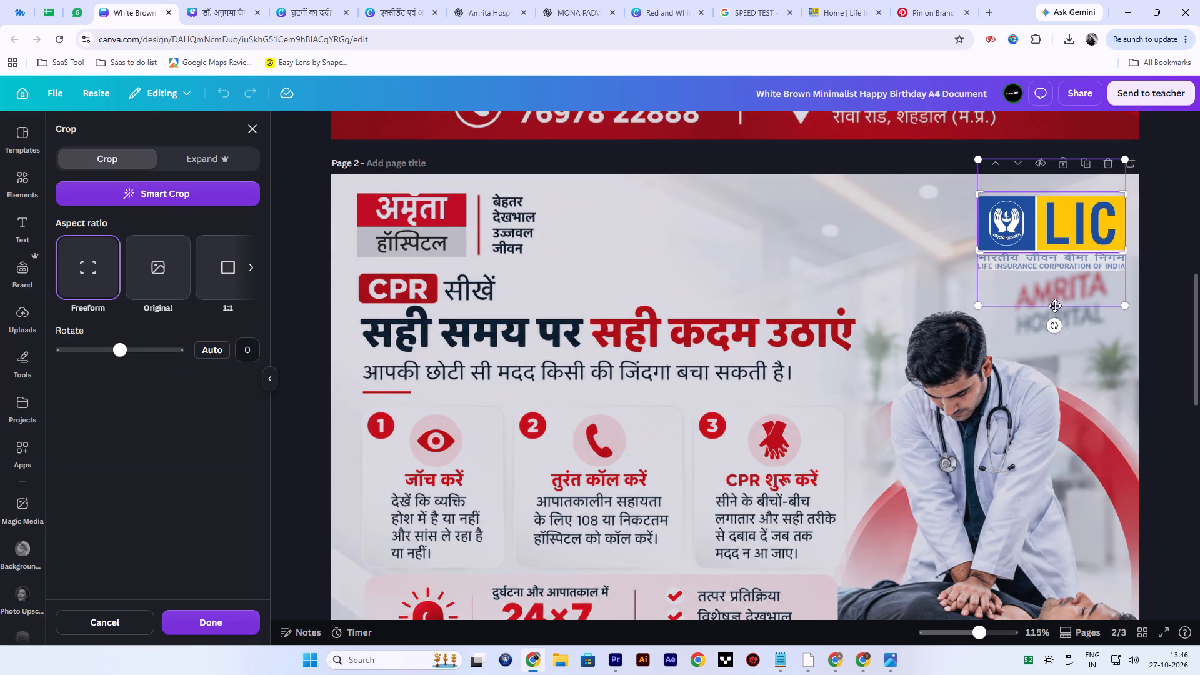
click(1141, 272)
Reopen the LIC logo in Pixel Eraser and restore a wider, more even white strip below the tagline at brush size 20.
click(664, 129)
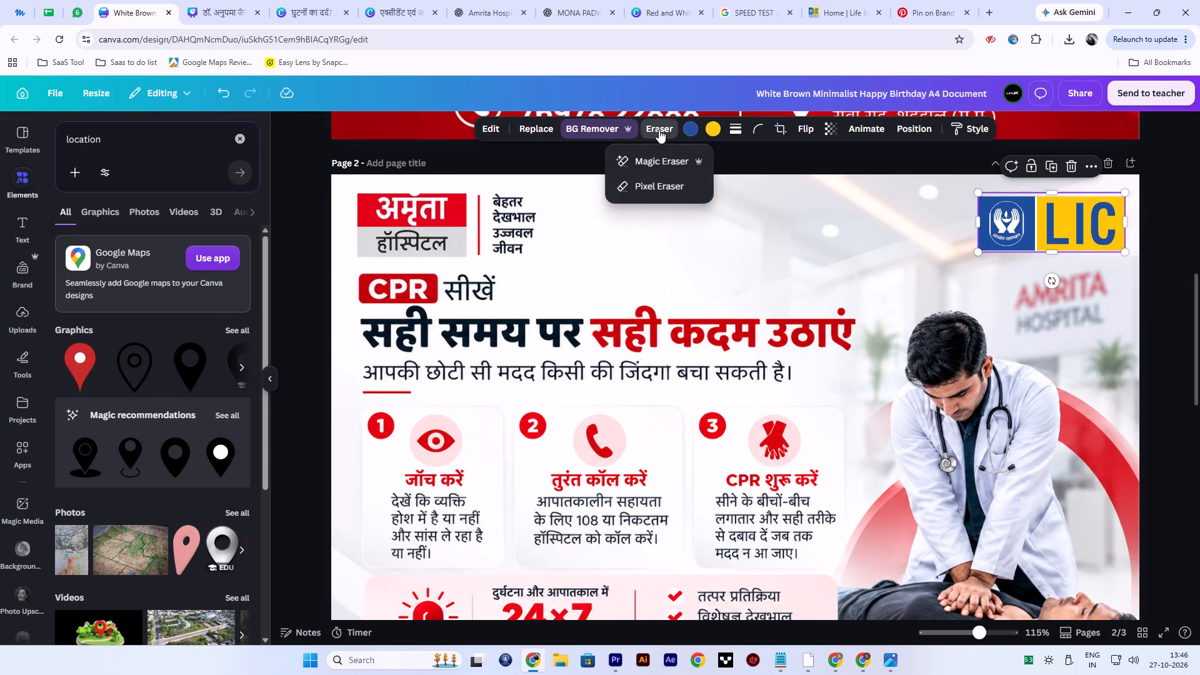
click(619, 131)
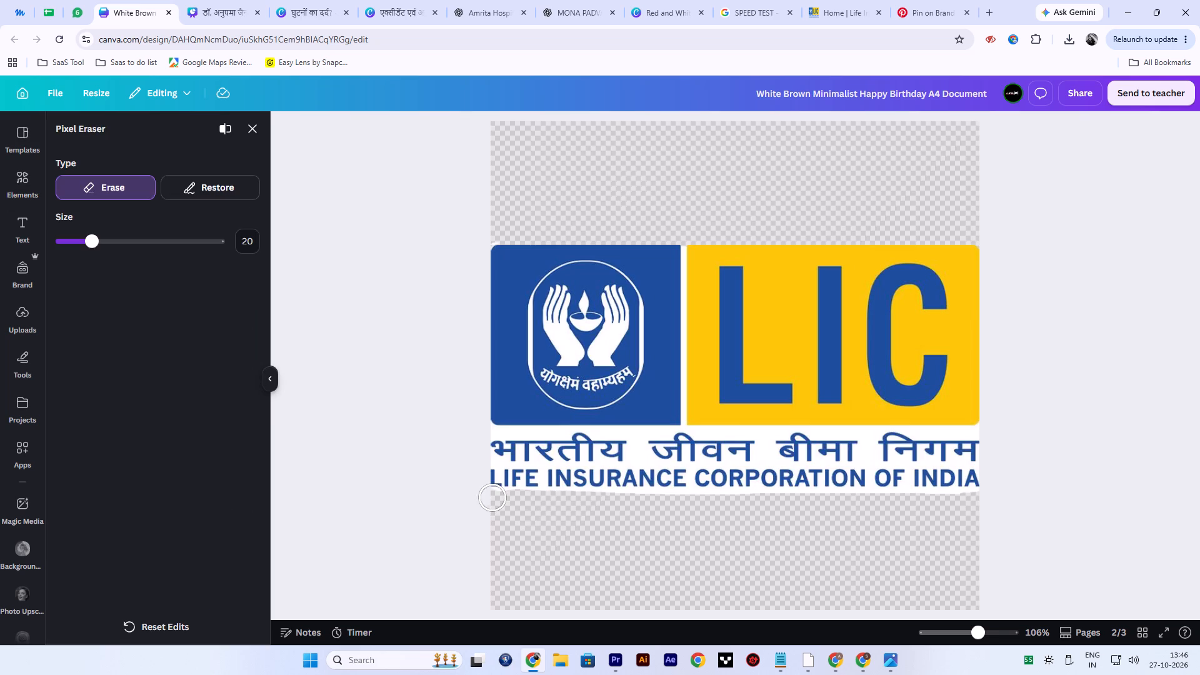
drag(492, 497, 733, 499)
click(203, 191)
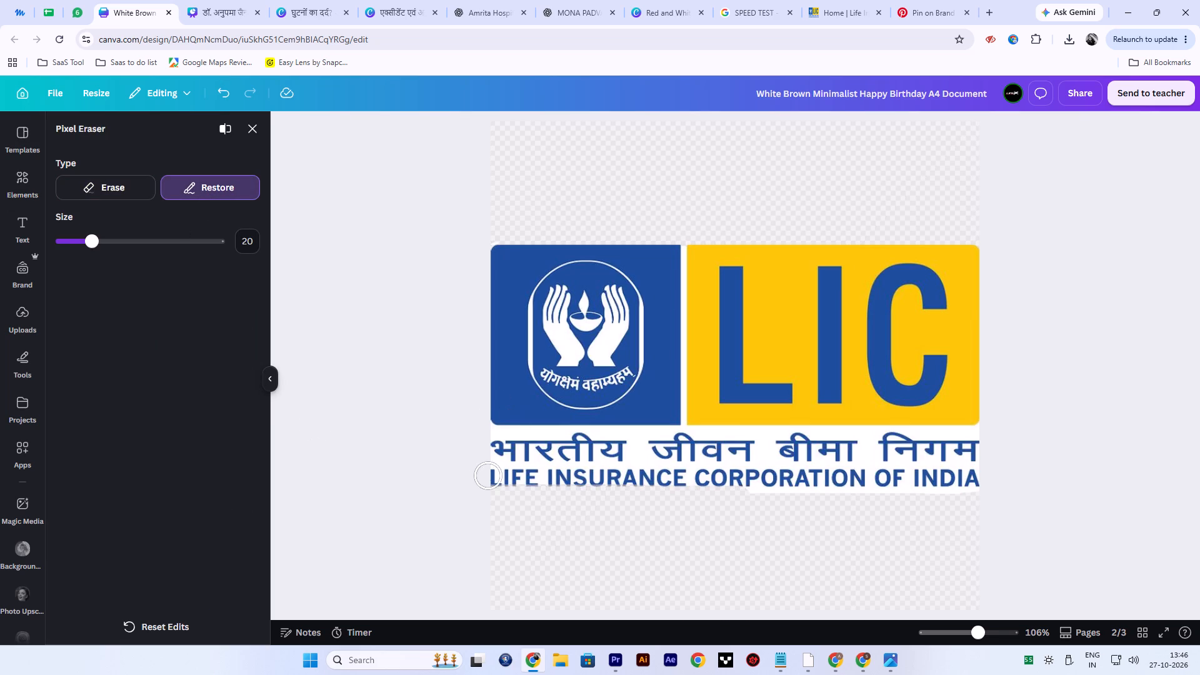
drag(490, 485, 469, 500)
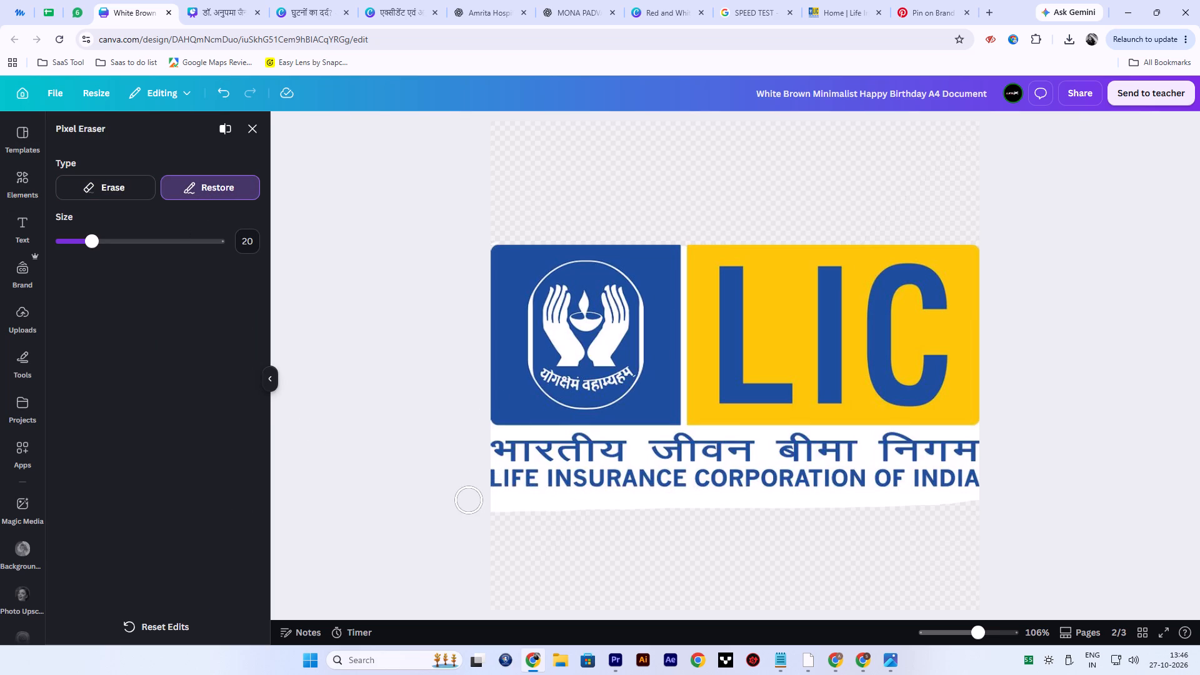
drag(469, 500, 481, 451)
click(684, 257)
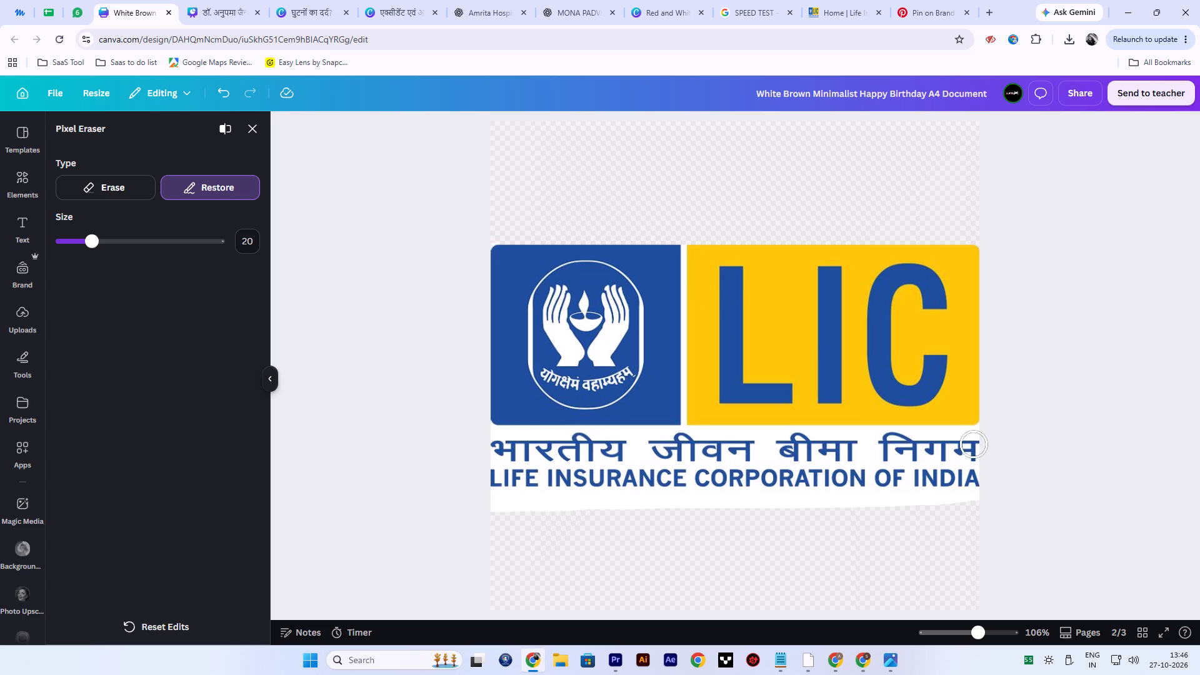
drag(974, 440, 982, 492)
click(255, 124)
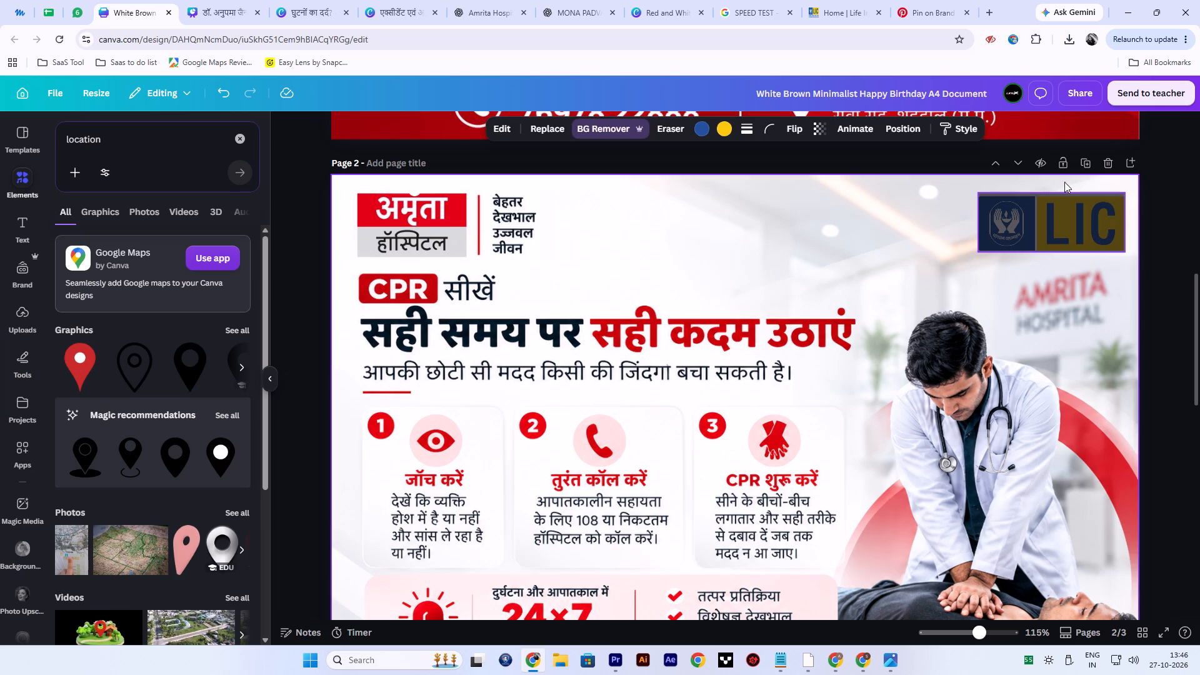
Extend the LIC logo's crop downward to a height of about 3.1 to include the two-line tagline.
drag(1056, 253, 1059, 274)
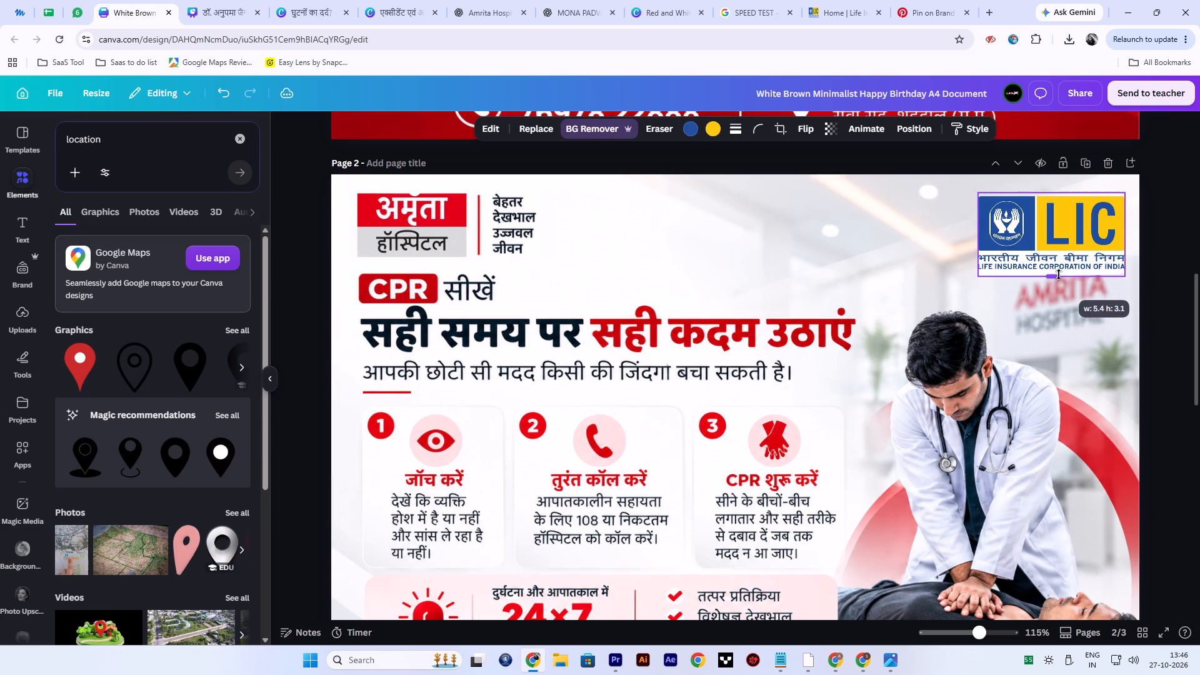
drag(1059, 274, 1061, 272)
click(1167, 269)
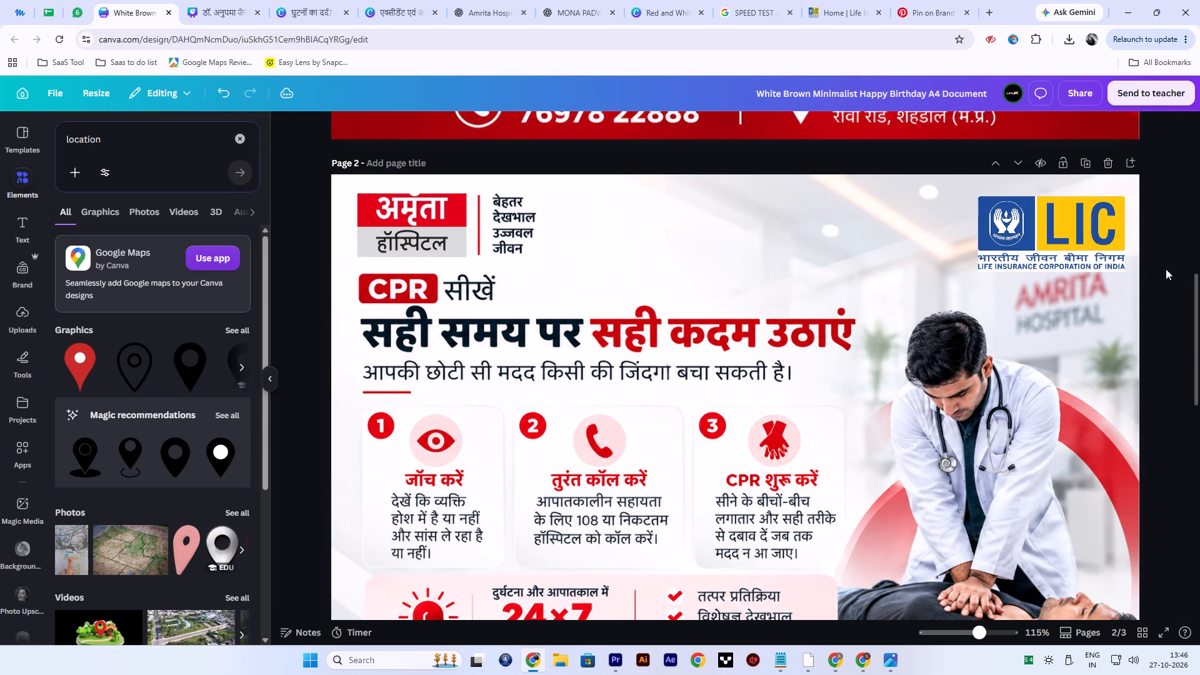
Nudge the LIC logo slightly upward on page 2.
ctrl+scroll(1162, 271, down, 2)
click(942, 243)
key(Up)
key(Up)
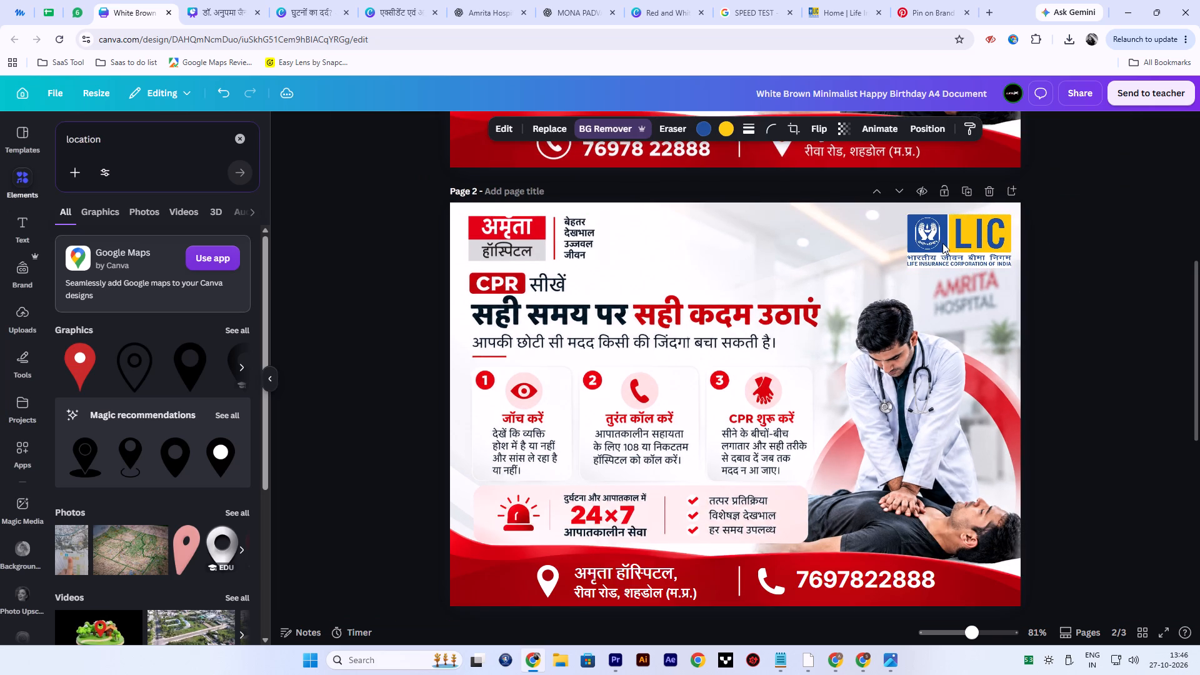
Nudge the LIC logo slightly downward on page 2.
key(Down)
double_click(1117, 253)
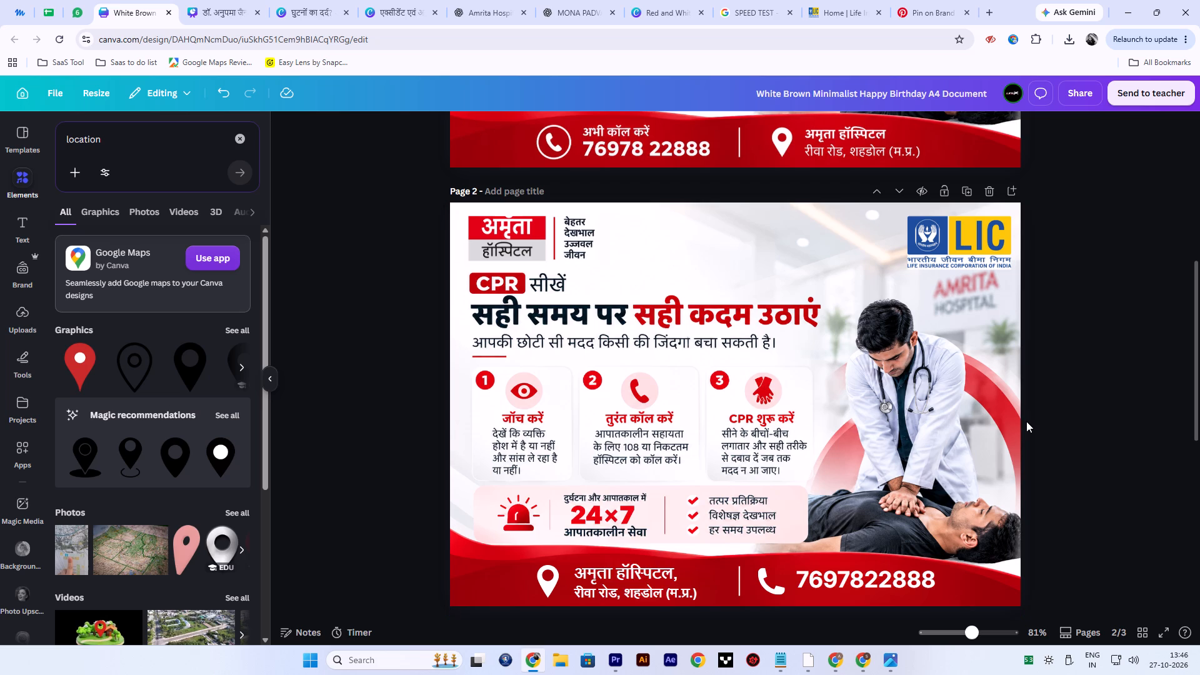
Nudge the phone number in page 2's footer slightly downward to make room above it.
scroll(814, 516, down, 3)
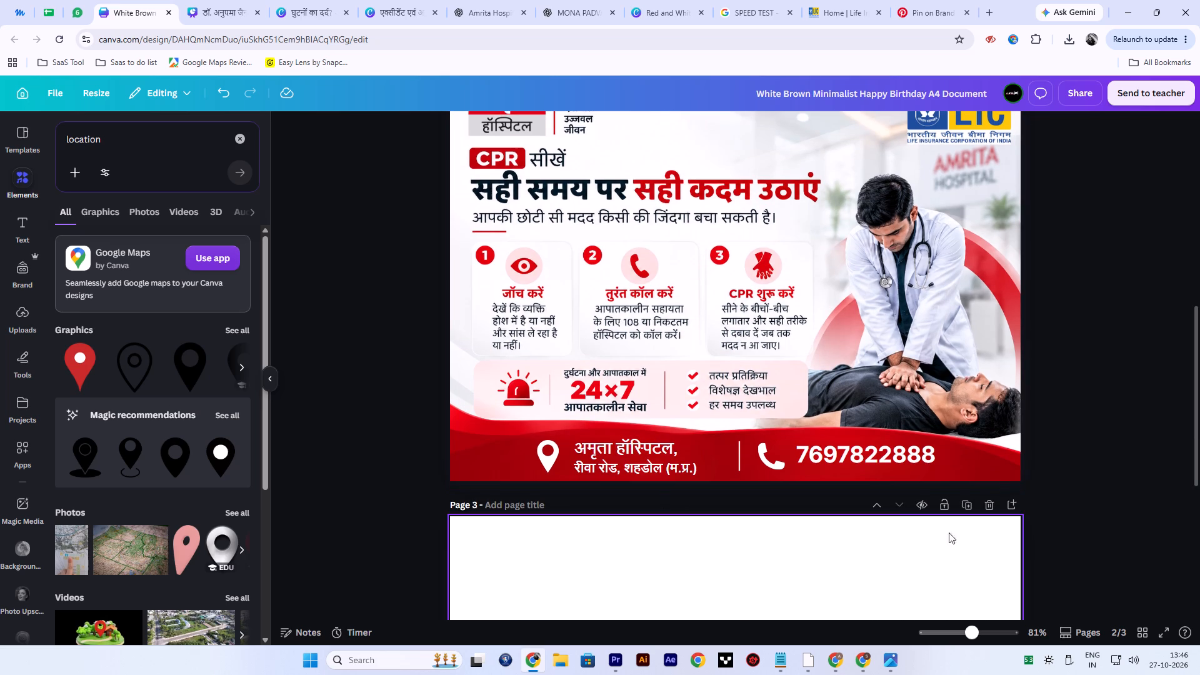
click(835, 459)
click(946, 439)
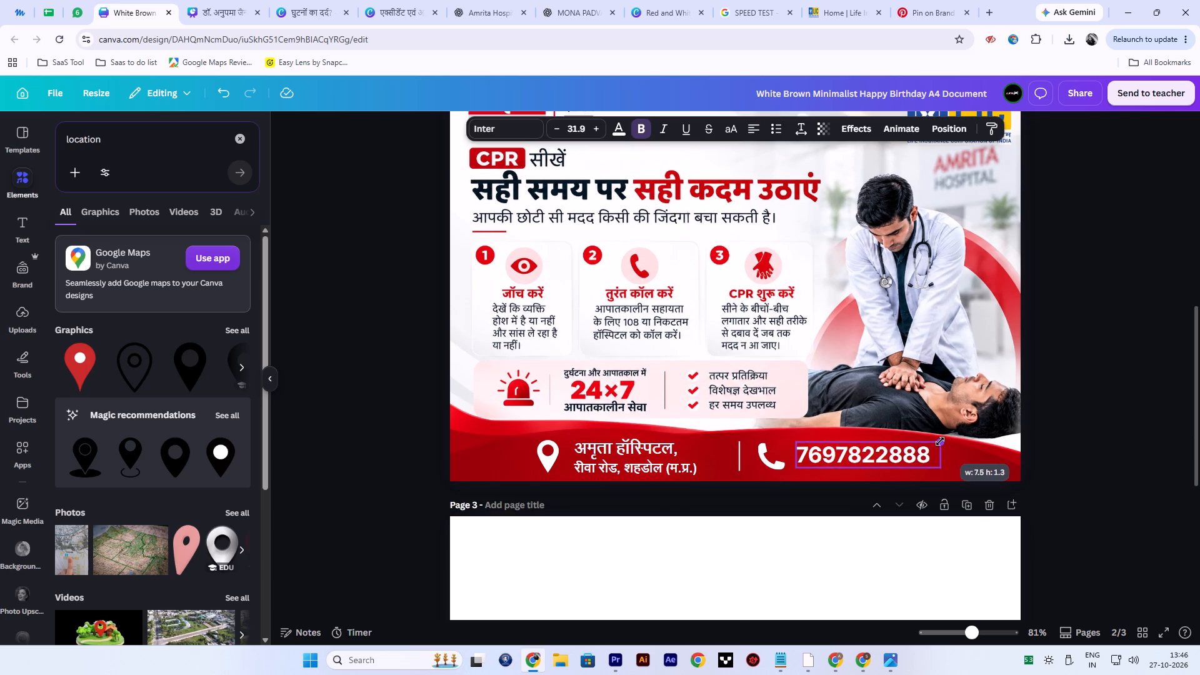
click(1114, 439)
scroll(877, 510, up, 6)
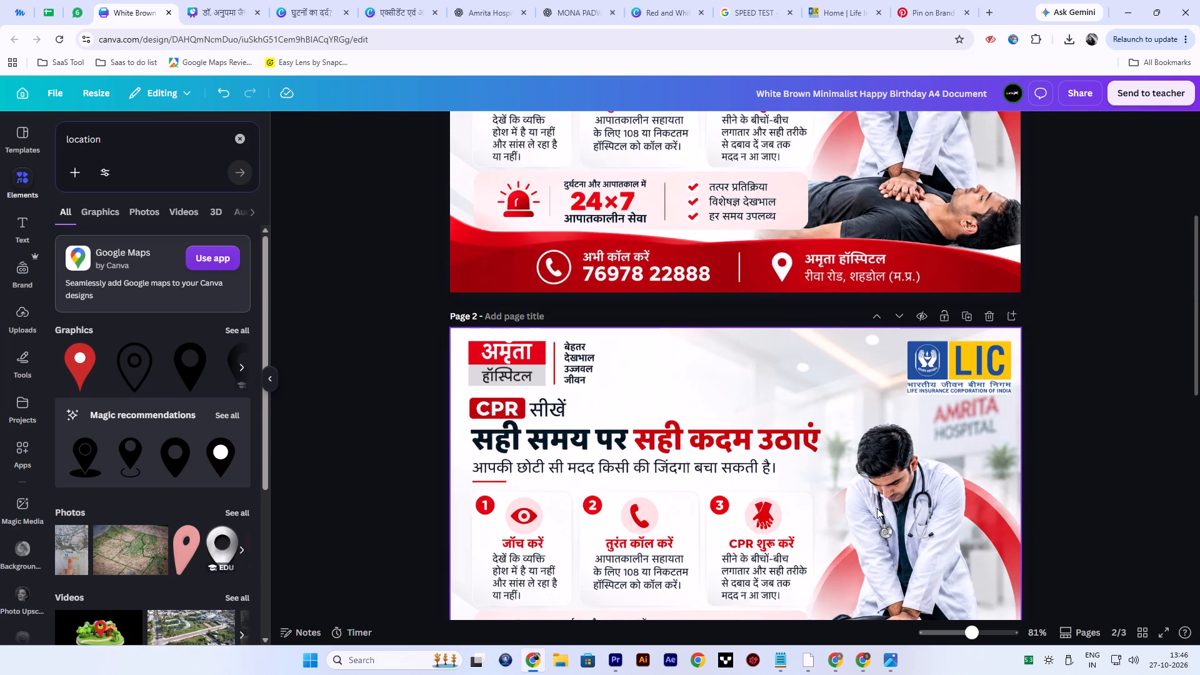
scroll(877, 508, up, 1)
scroll(877, 508, down, 8)
click(856, 411)
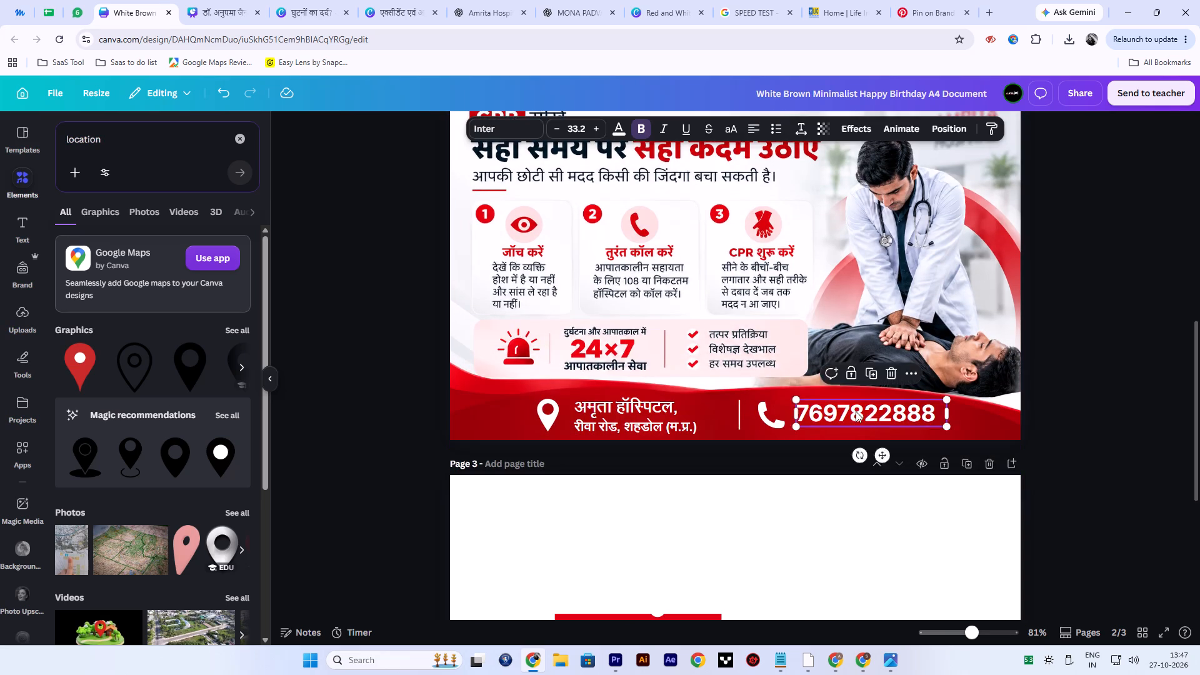
key(Down)
key(Down)
key(Down)
click(1107, 381)
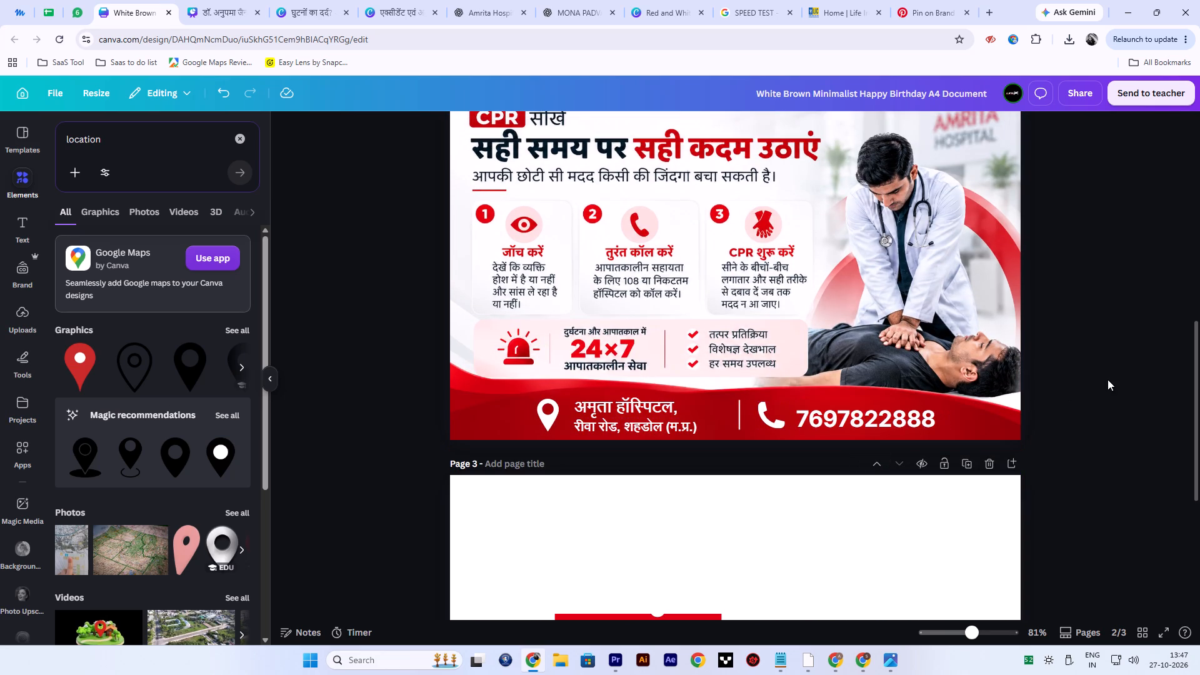
Search the web for "abhi call kare in hindi" and copy the Hindi phrase "अभी कॉल करें" from the answer.
scroll(944, 460, up, 4)
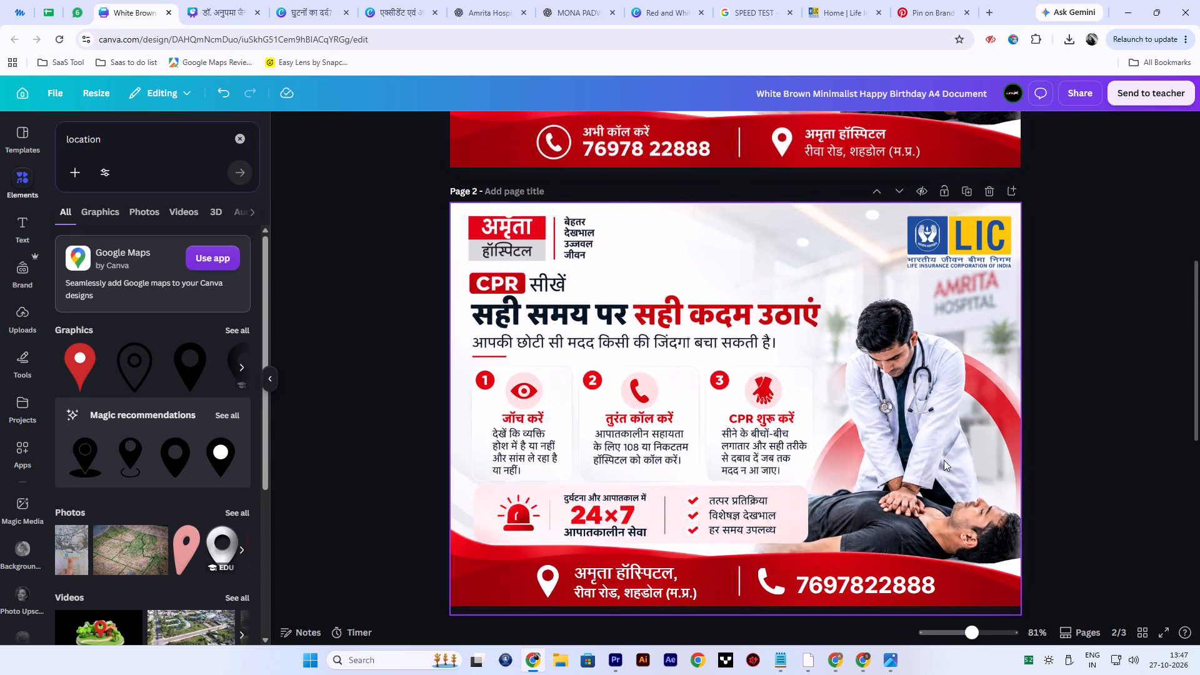
scroll(520, 323, up, 3)
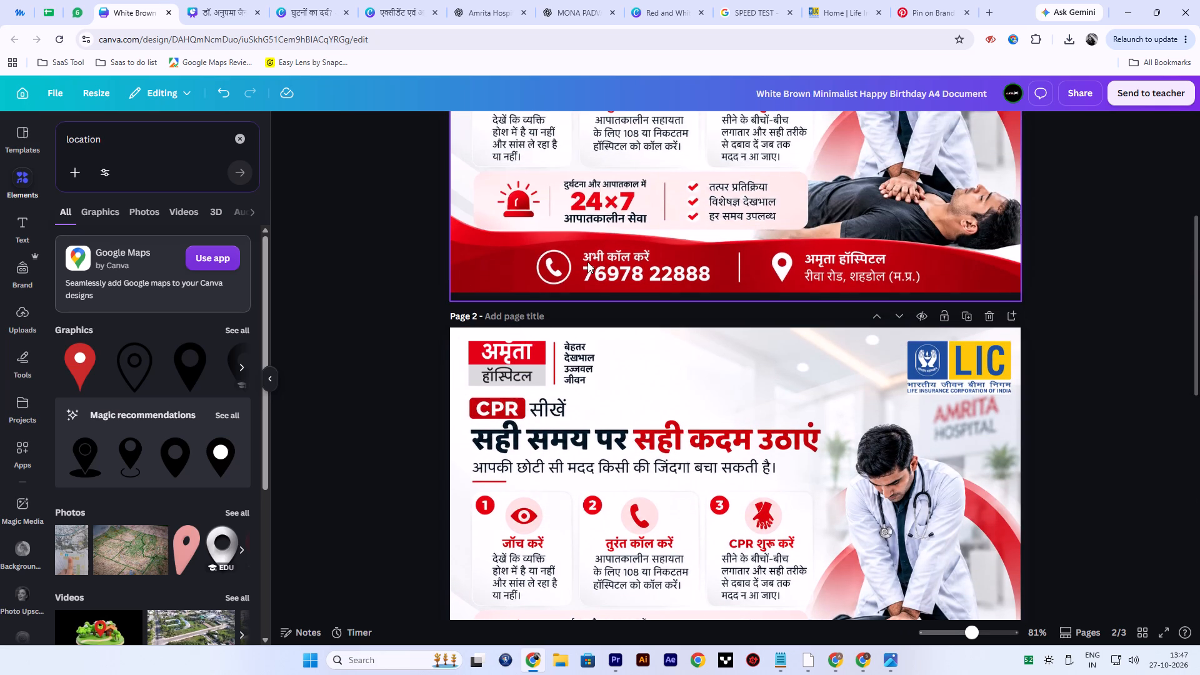
click(946, 2)
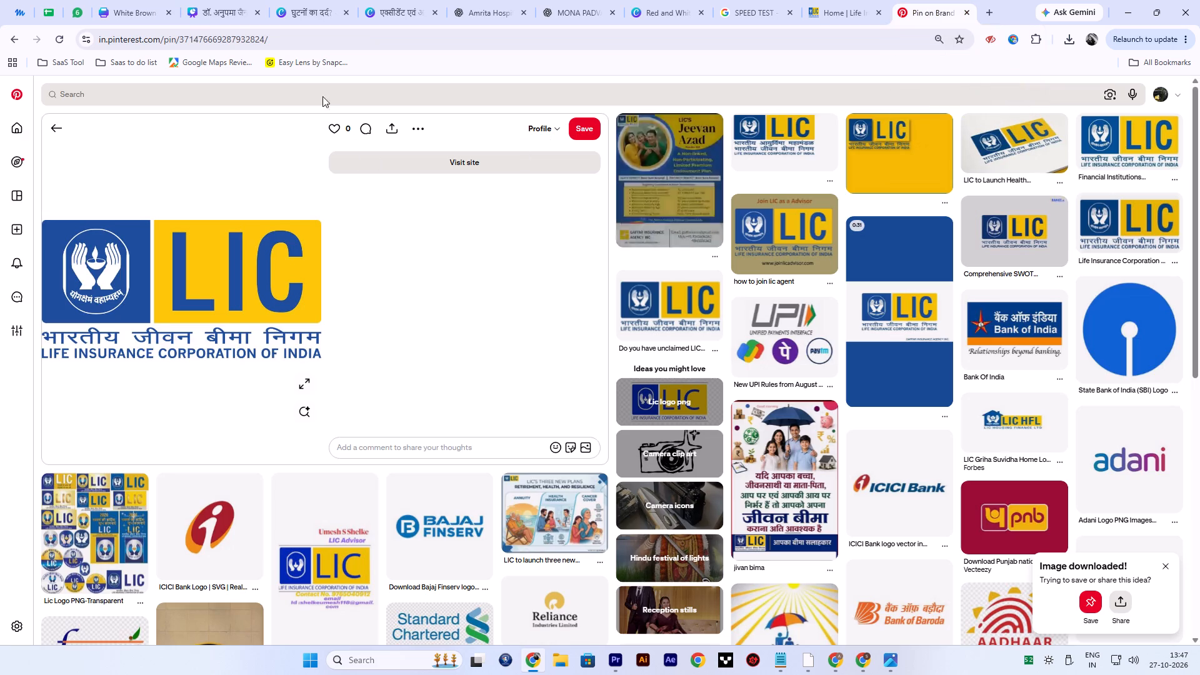
click(990, 10)
text(abhi call kre in)
key(Down)
key(Return)
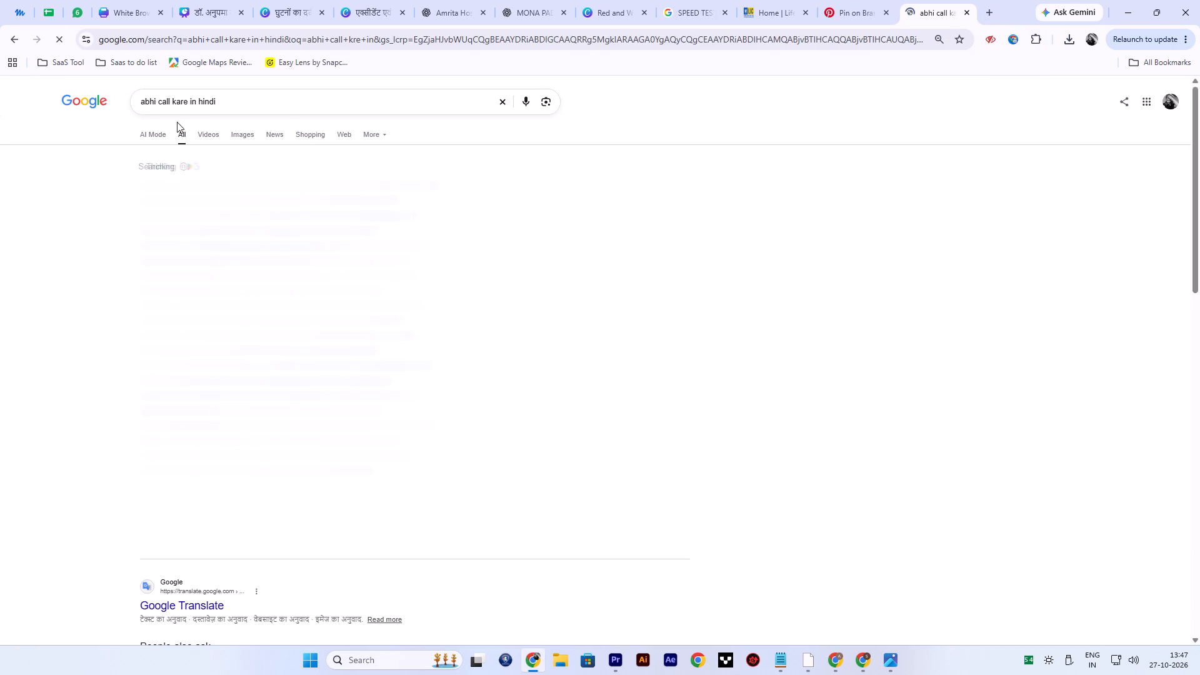
click(151, 186)
drag(151, 186, 187, 184)
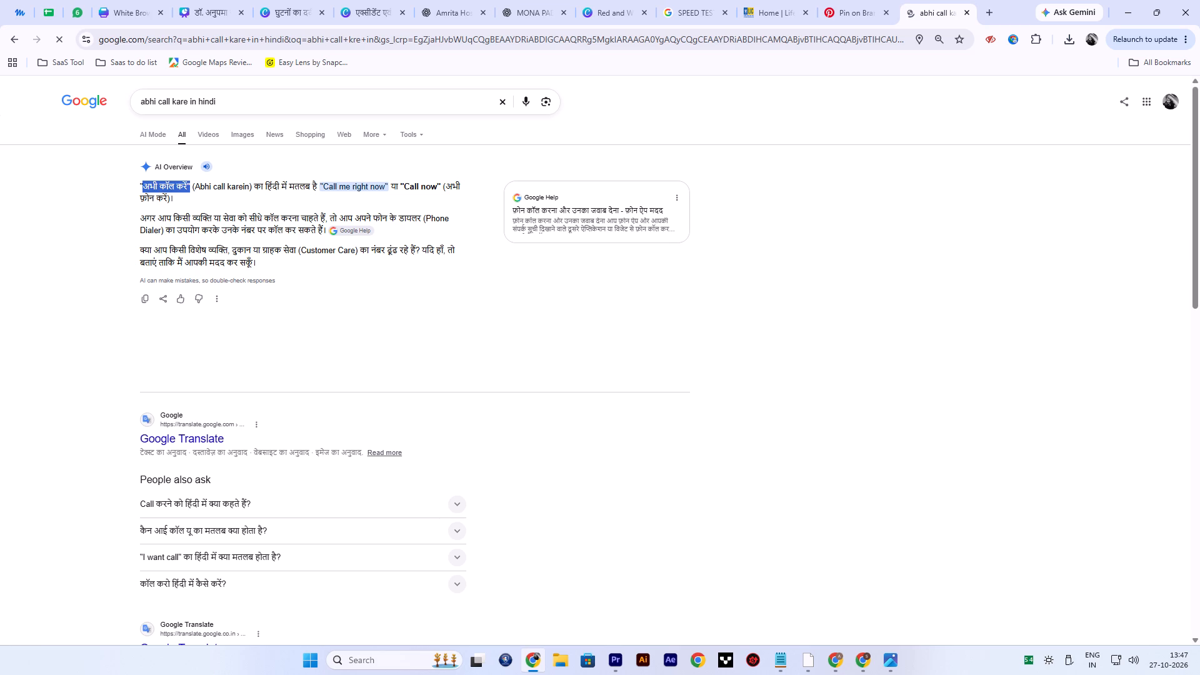
drag(187, 184, 187, 184)
key(ctrl+c)
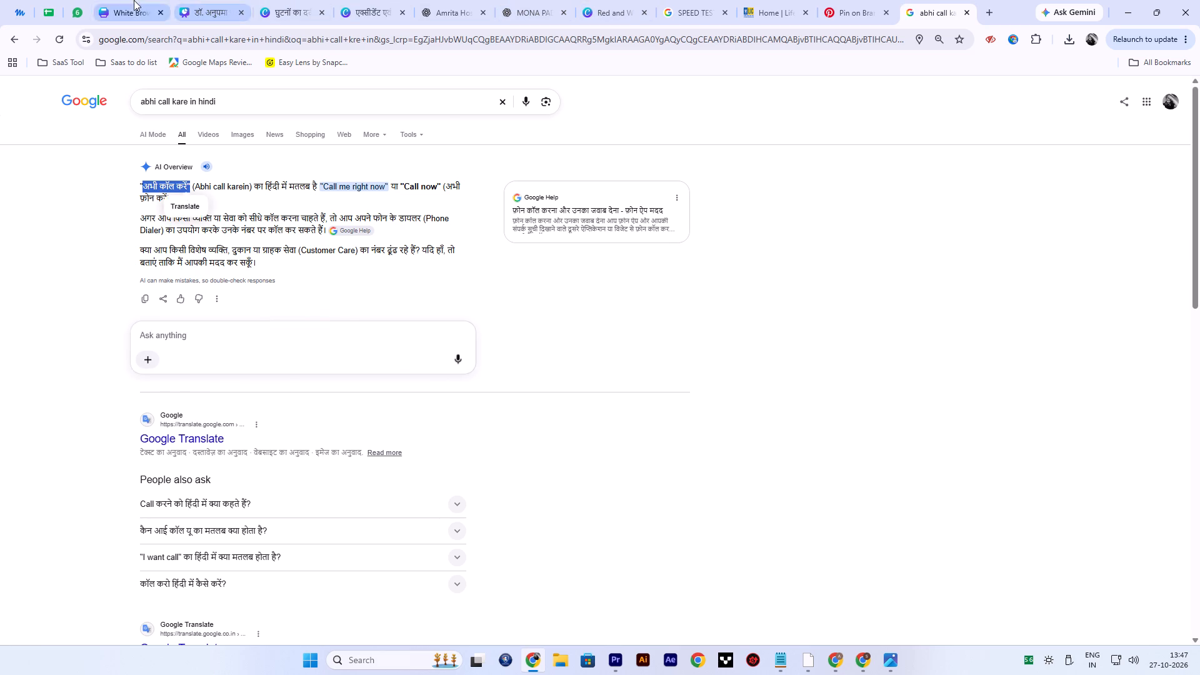
Duplicate the address text in page 2's footer and replace the copy's wording with "अभी कॉल करें", without quotation marks.
click(134, 0)
scroll(687, 472, down, 7)
click(661, 414)
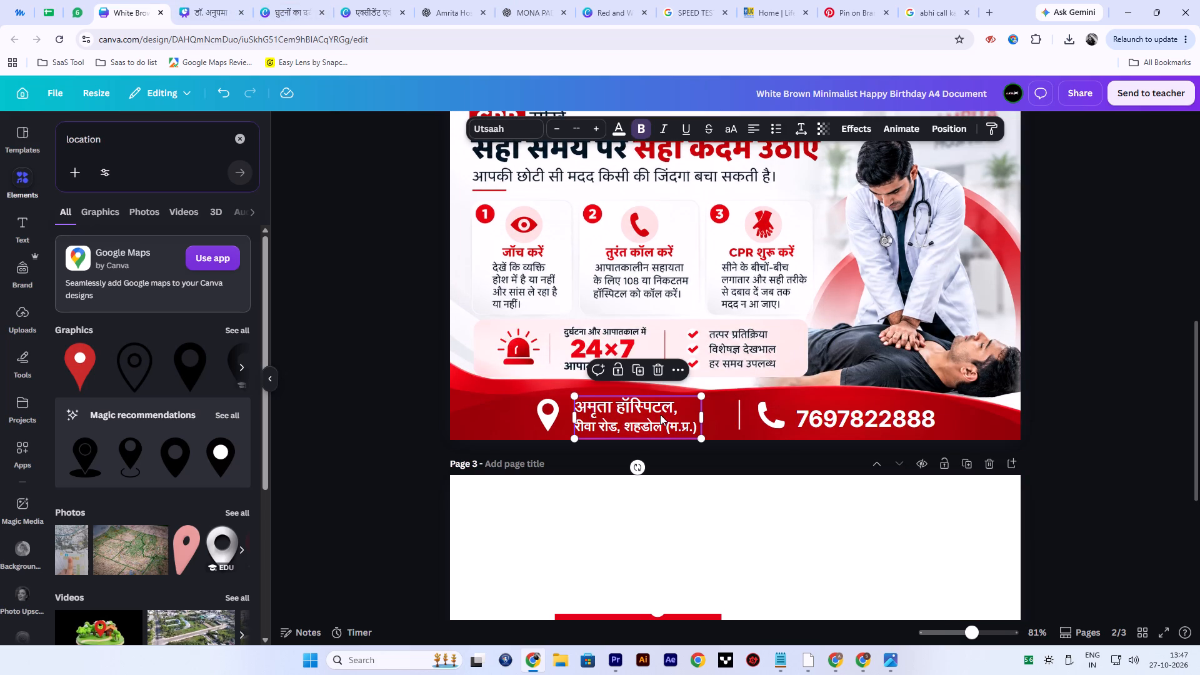
click(646, 371)
drag(669, 417, 832, 366)
double_click(834, 364)
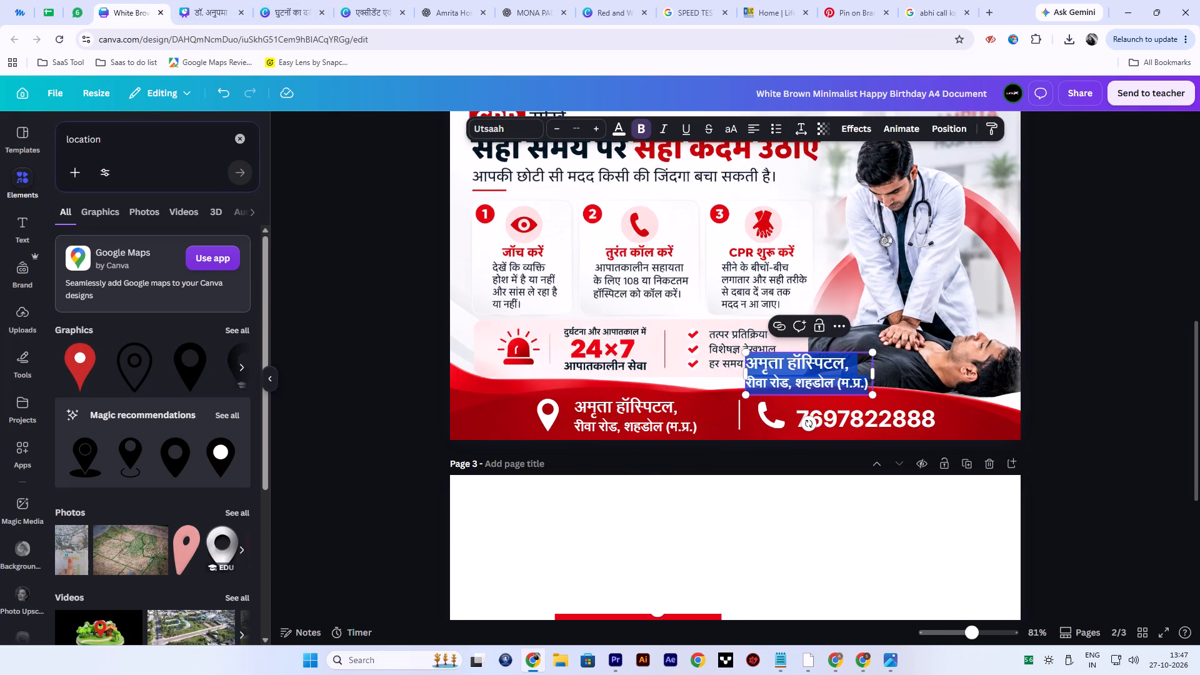
key(ctrl+v)
drag(1190, 357, 1184, 357)
drag(841, 362, 886, 402)
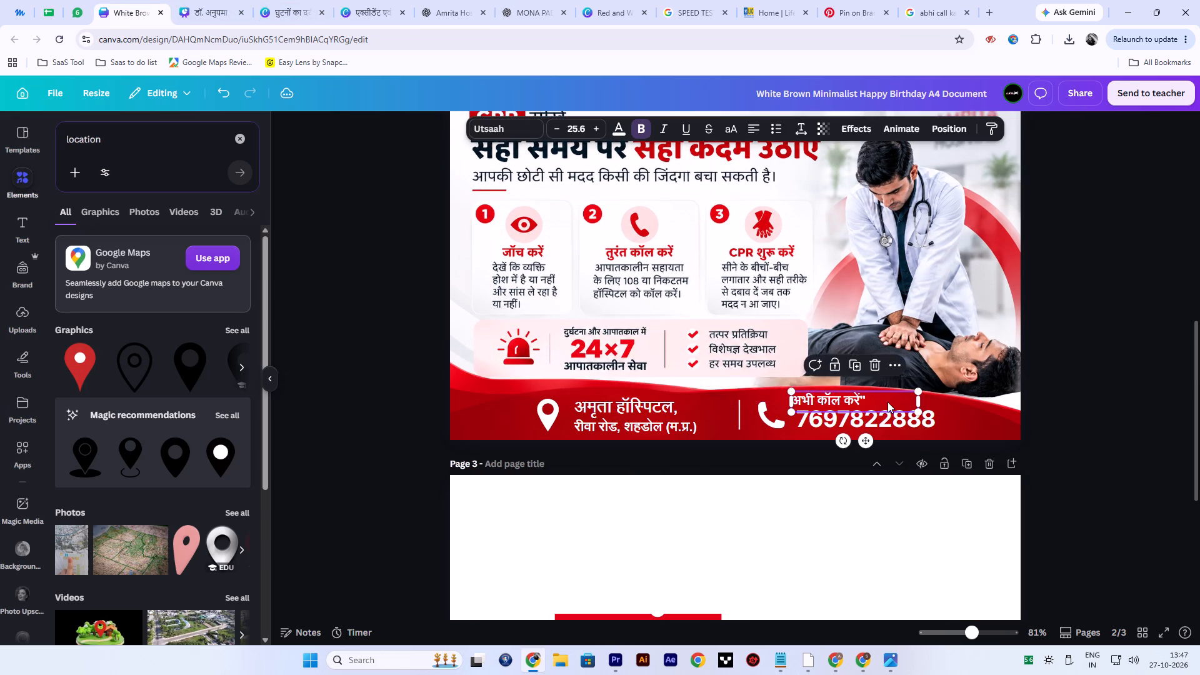
double_click(887, 402)
key(BackSpace)
click(1072, 398)
Narrow the "अभी कॉल करें" text box and place it just above the start of the footer's phone number.
drag(858, 397, 882, 396)
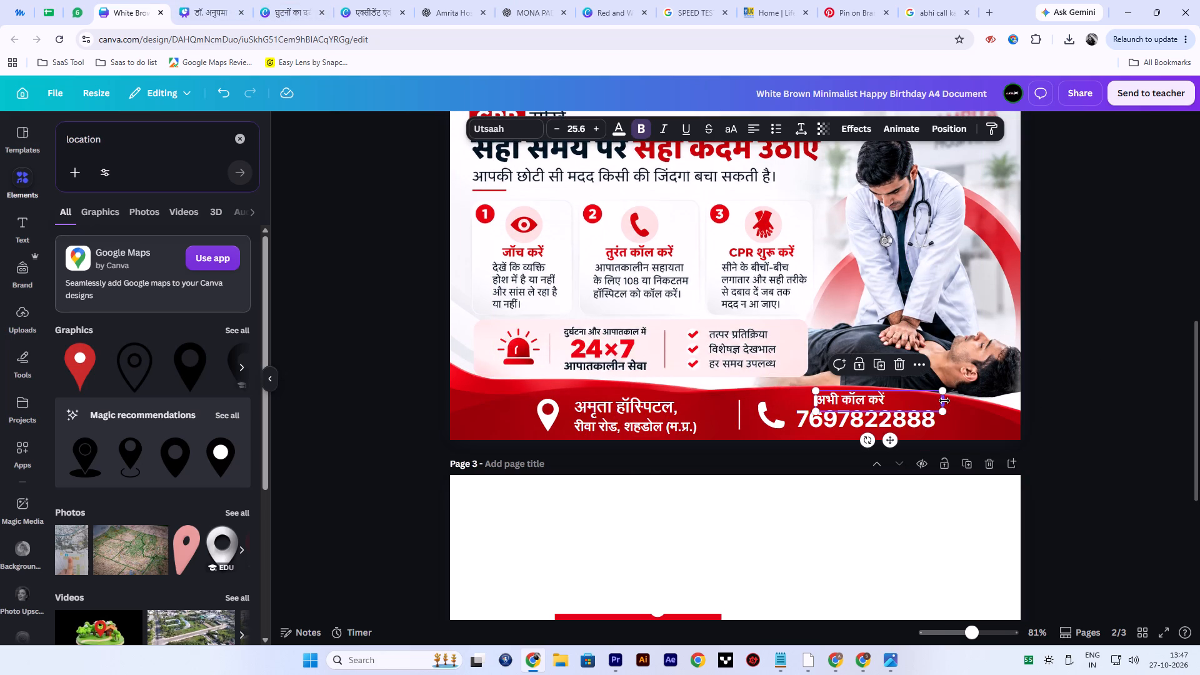
drag(946, 400, 901, 399)
click(1098, 386)
key(Left)
drag(829, 395, 814, 396)
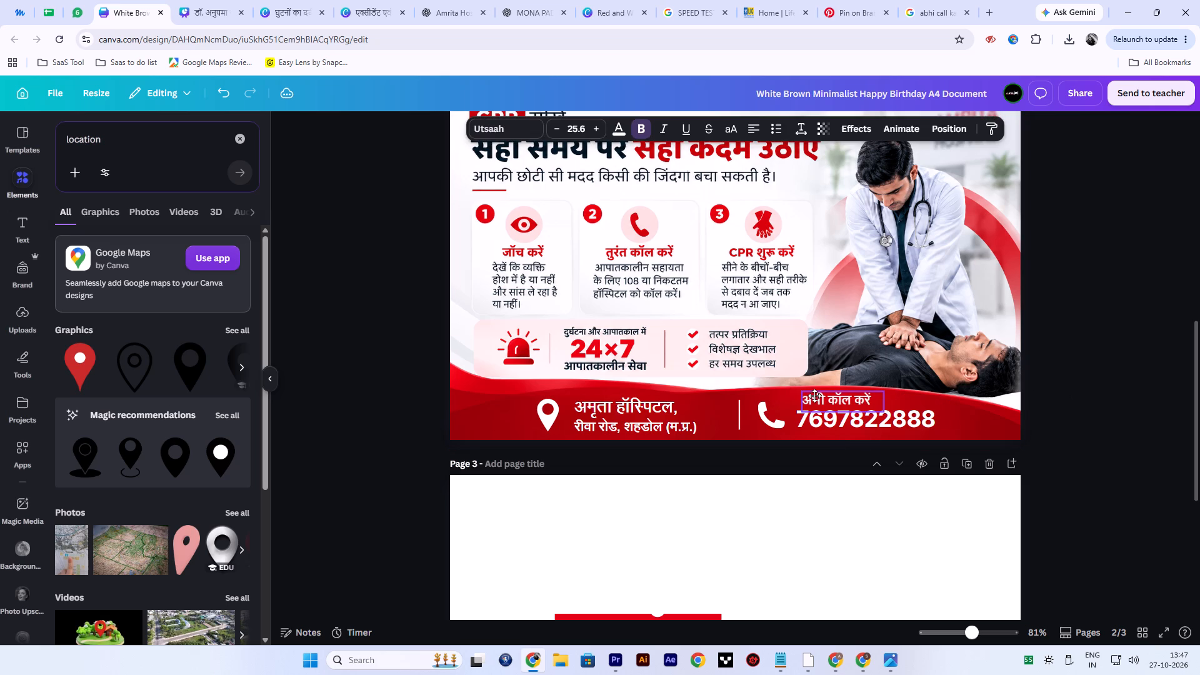
drag(814, 396, 812, 396)
Nudge the footer's phone number slightly down to separate it from the "अभी कॉल करें" caption.
click(849, 422)
key(Down)
key(Down)
key(Left)
key(Up)
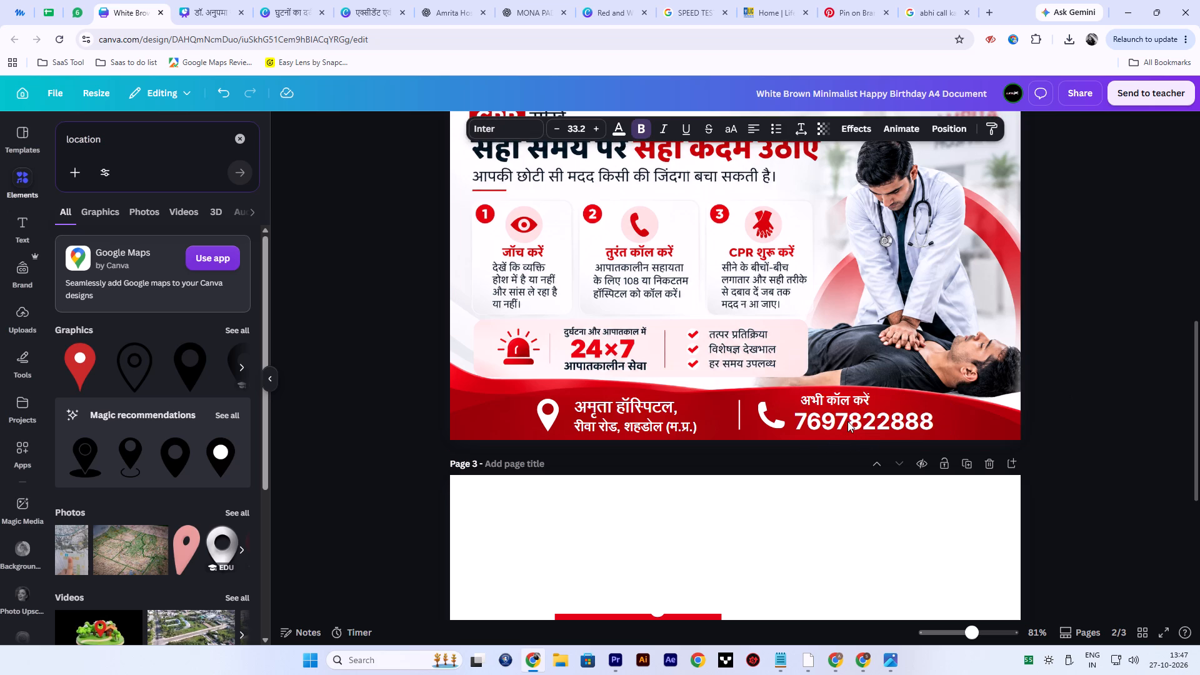
key(Right)
click(1096, 394)
Nudge the "अभी कॉल करें" caption slightly down and left so it lines up with the start of the phone number.
click(837, 397)
key(Down)
key(Left)
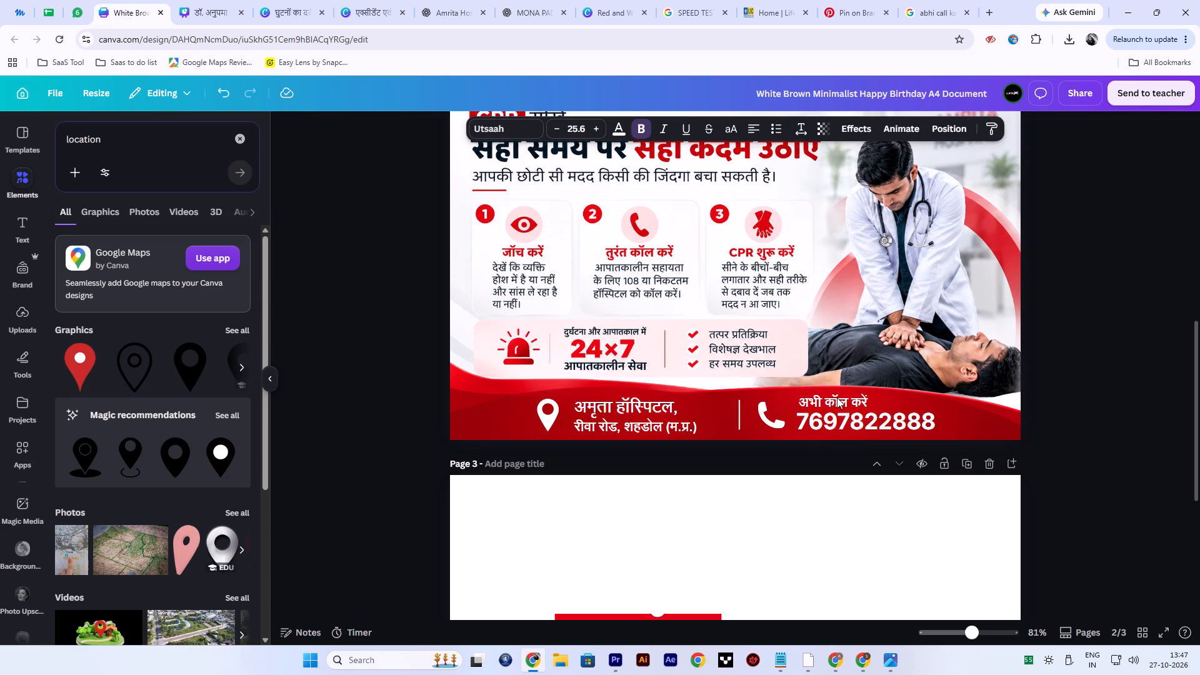
key(Left)
key(Left)
key(Right)
double_click(1059, 374)
Nudge the hospital address text in page 2's footer slightly left, closer to the location pin.
scroll(1011, 455, up, 5)
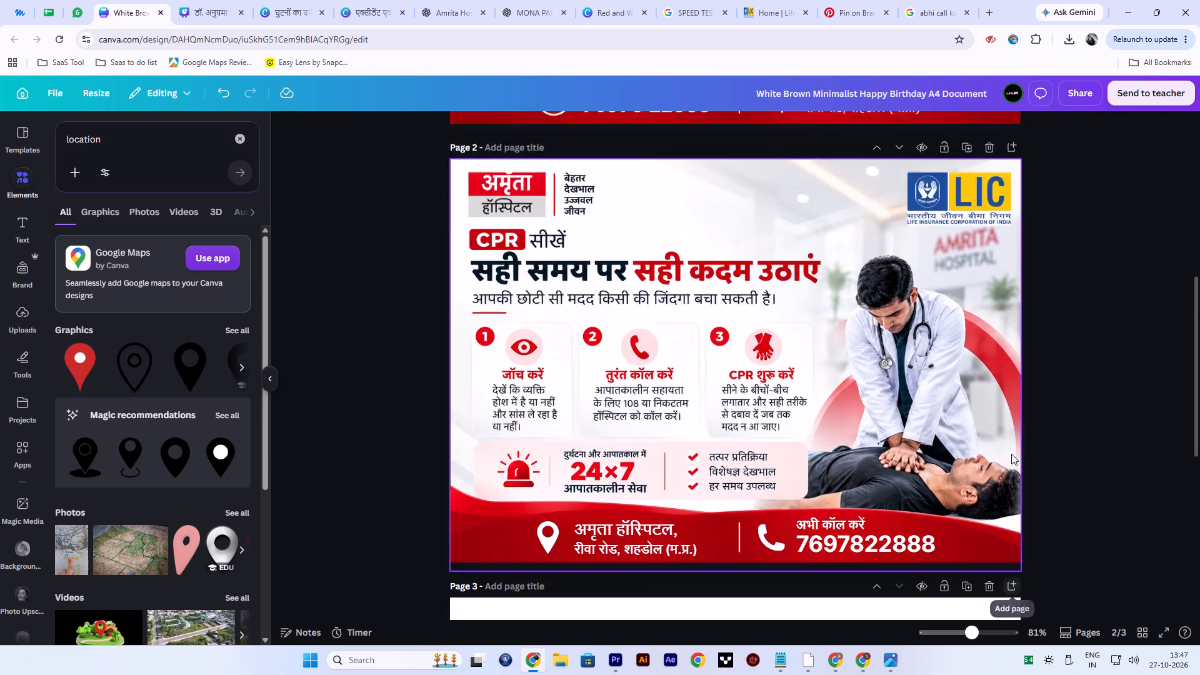
scroll(1011, 454, up, 7)
ctrl+scroll(1011, 454, down, 5)
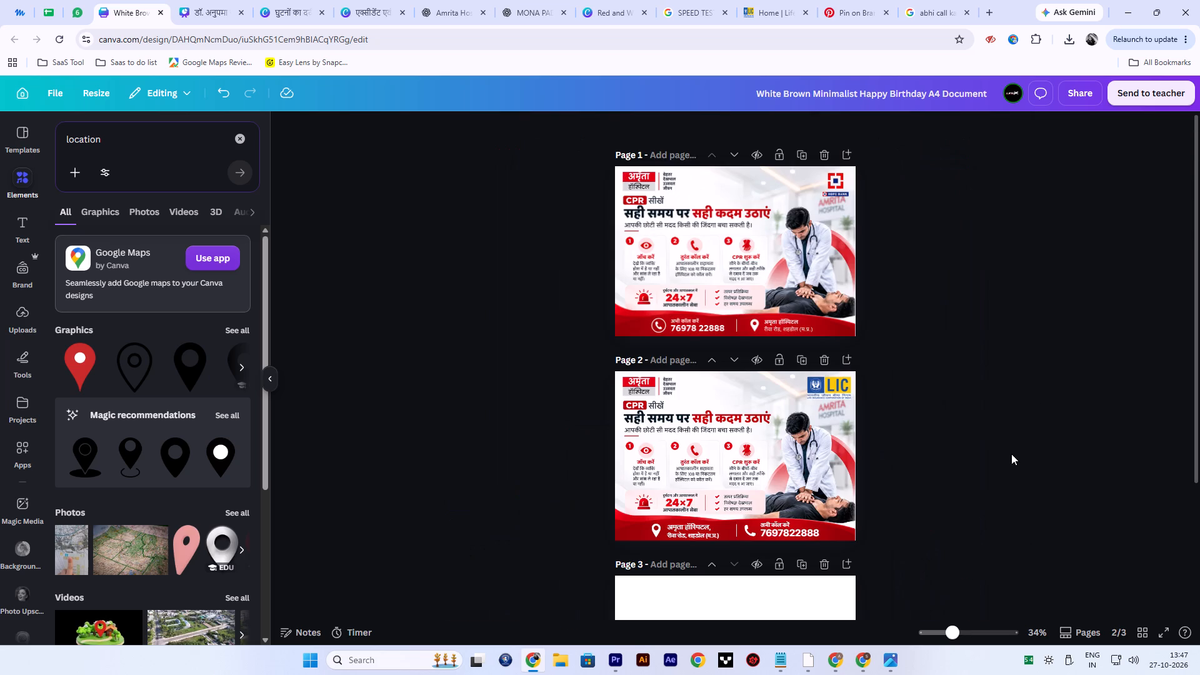
ctrl+scroll(1011, 454, up, 3)
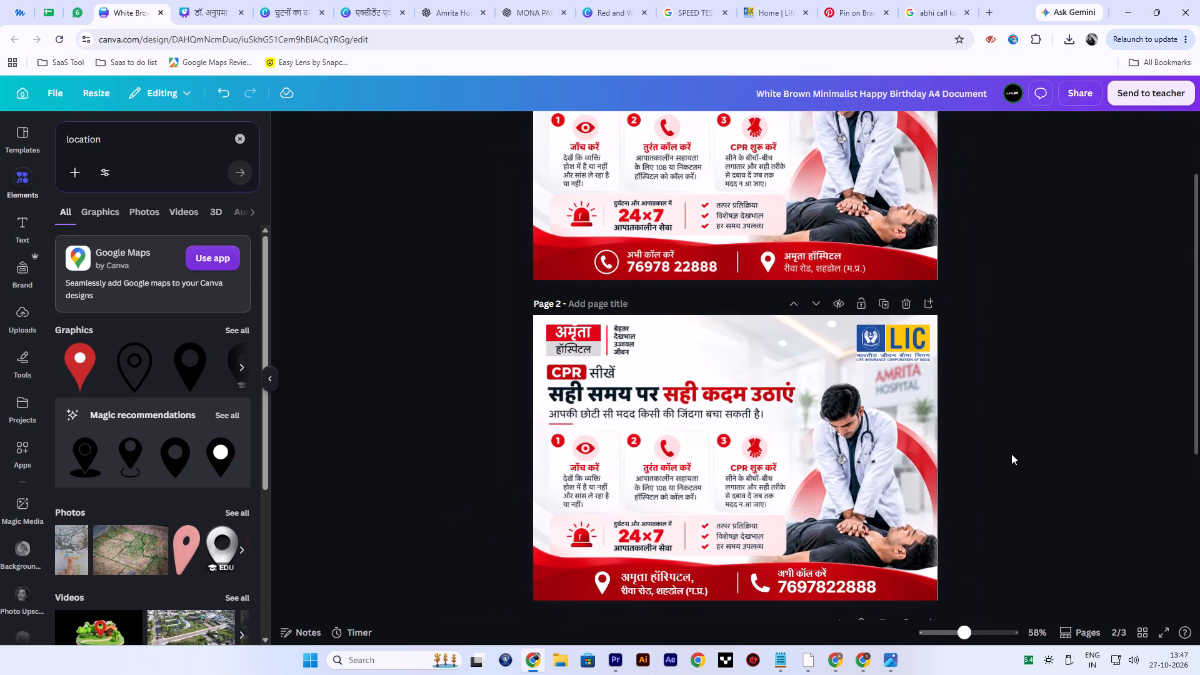
scroll(726, 586, down, 2)
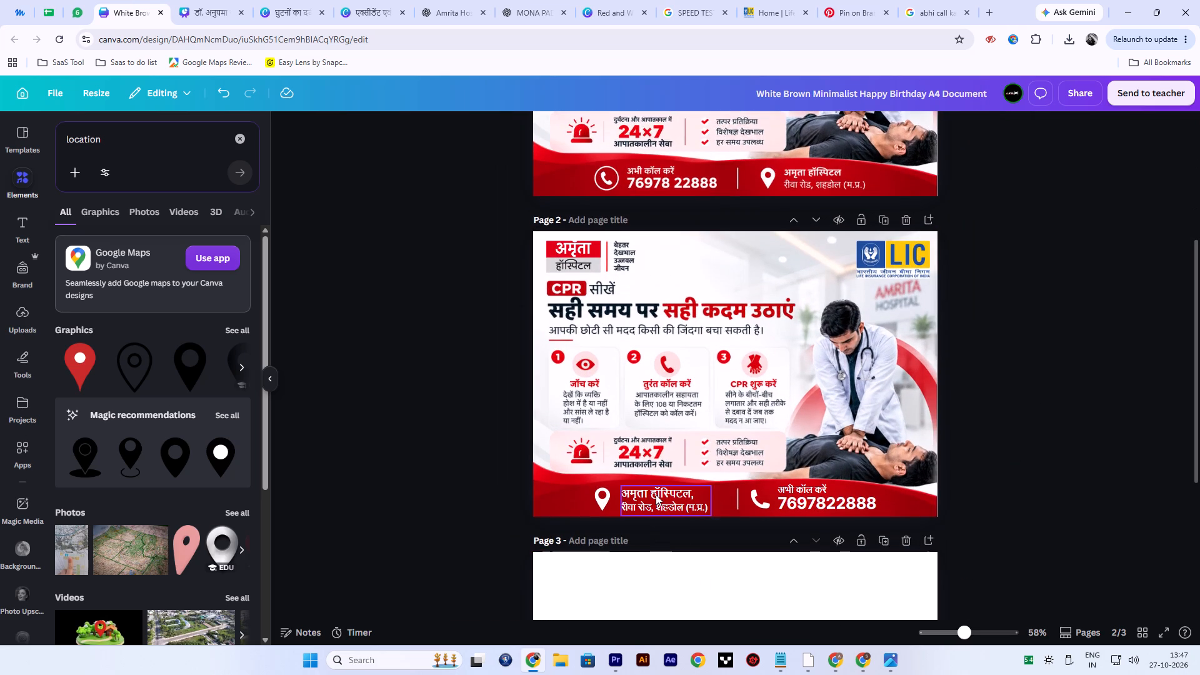
click(656, 494)
key(Down)
key(Up)
key(Left)
key(Left)
key(Left)
key(Right)
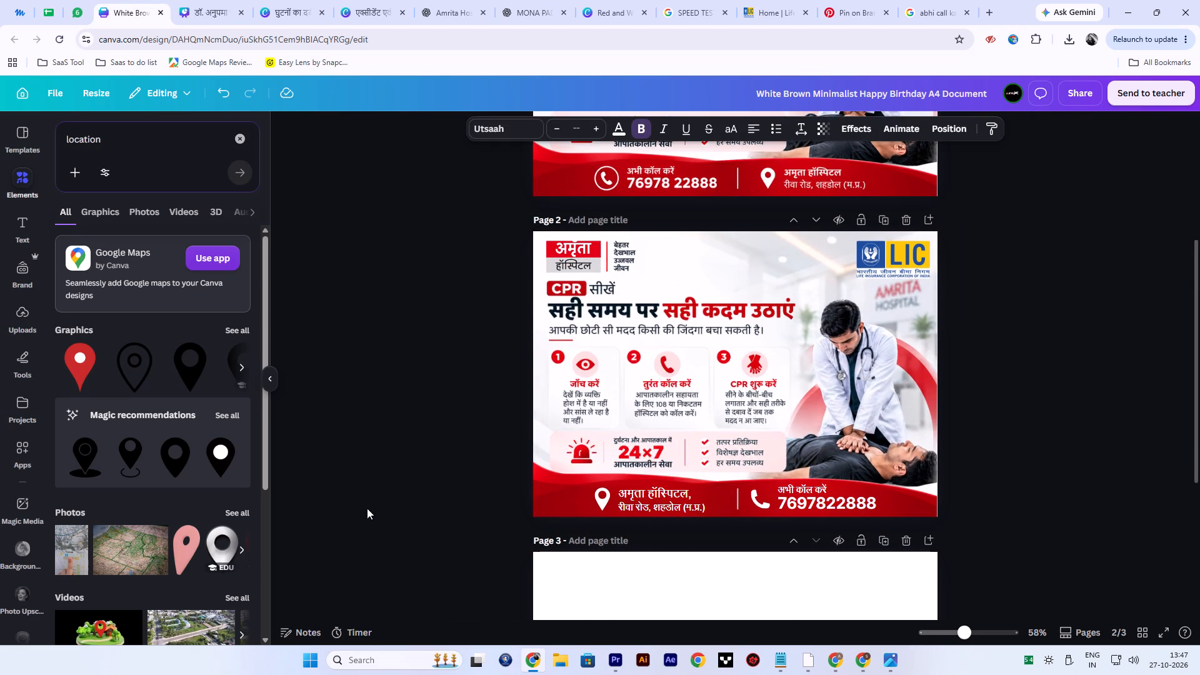
double_click(367, 467)
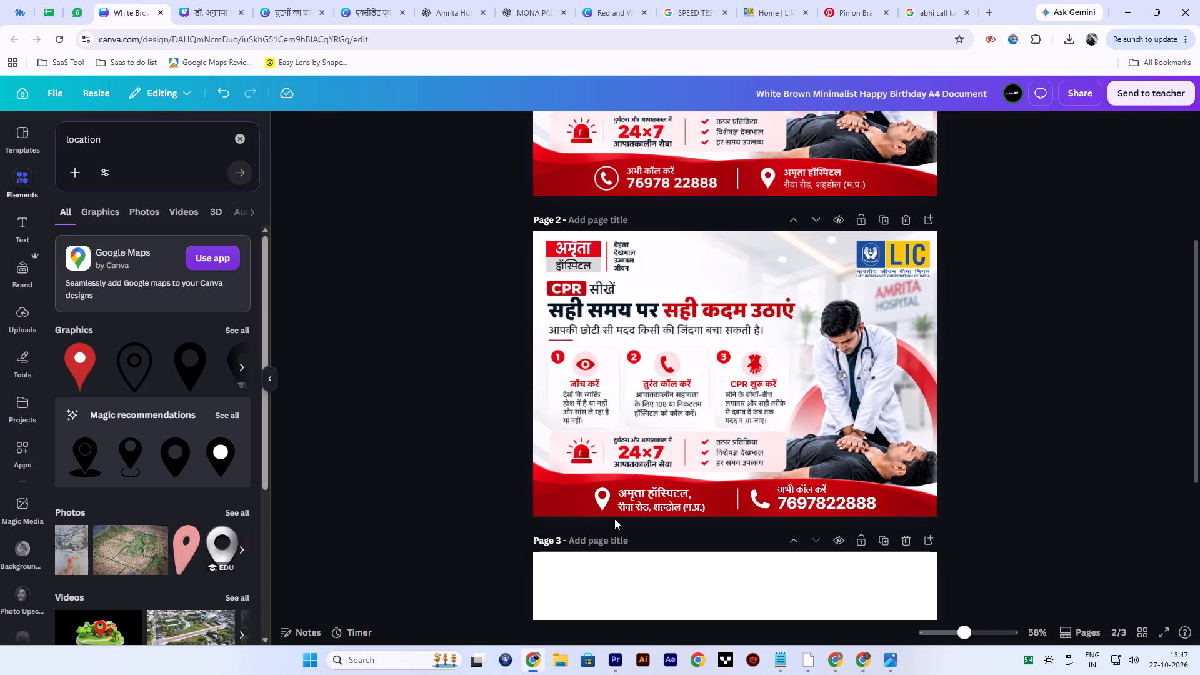
Nudge the "अभी कॉल करें" caption slightly down, closer to the phone number.
ctrl+scroll(462, 514, down, 1)
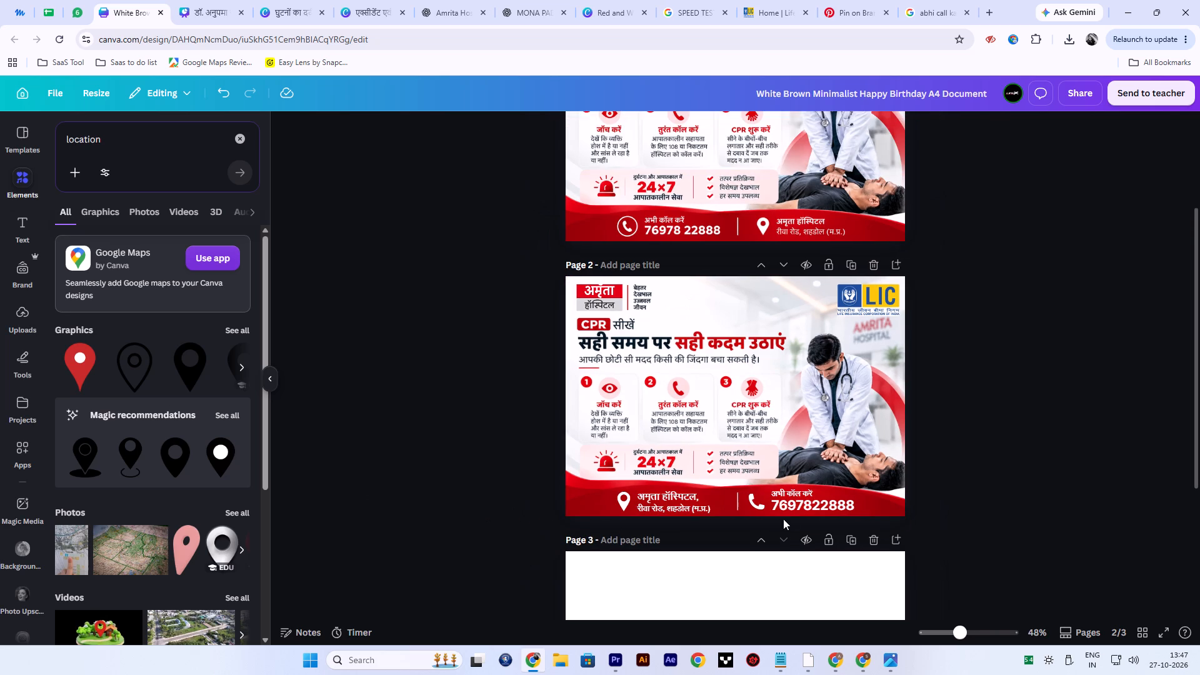
click(793, 500)
key(Down)
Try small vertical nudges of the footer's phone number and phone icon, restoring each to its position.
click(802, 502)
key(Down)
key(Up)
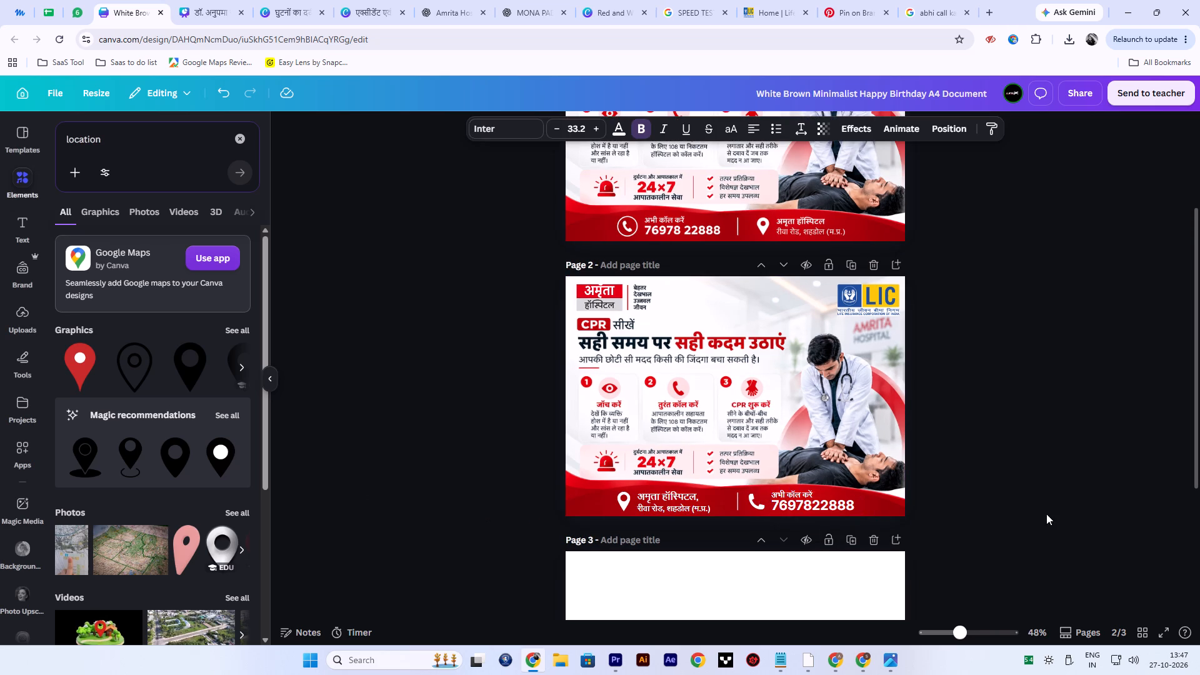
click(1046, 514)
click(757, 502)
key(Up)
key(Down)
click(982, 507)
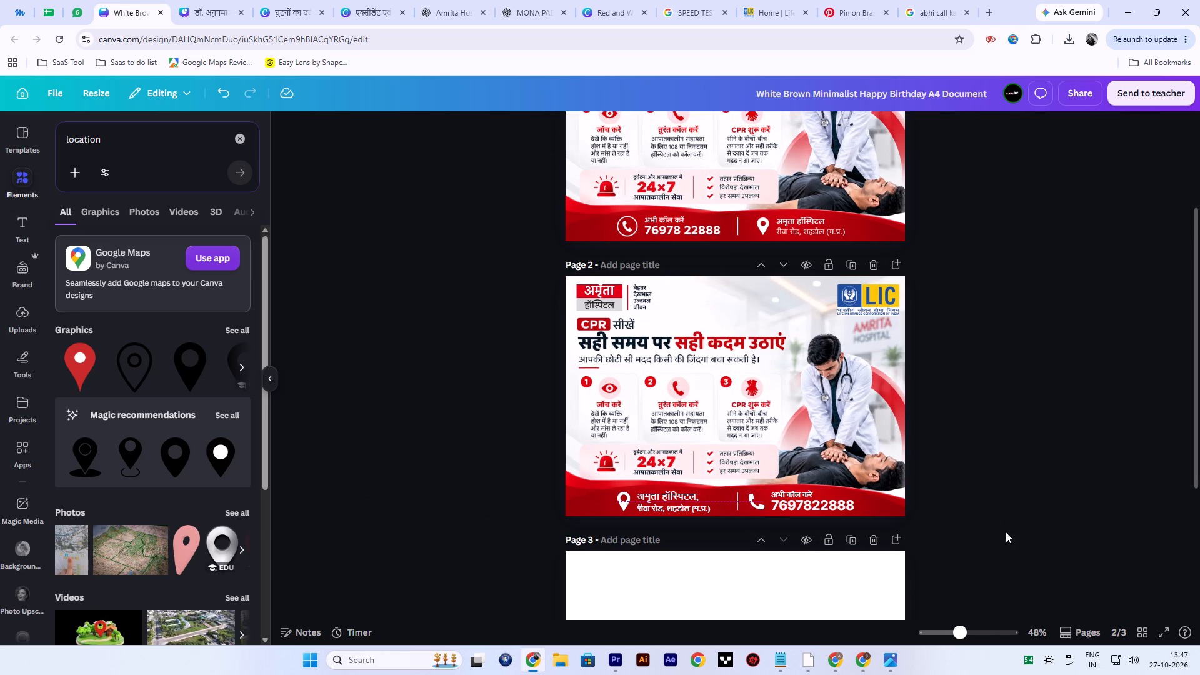
Preview the finished page 2 poster in full screen.
click(1167, 630)
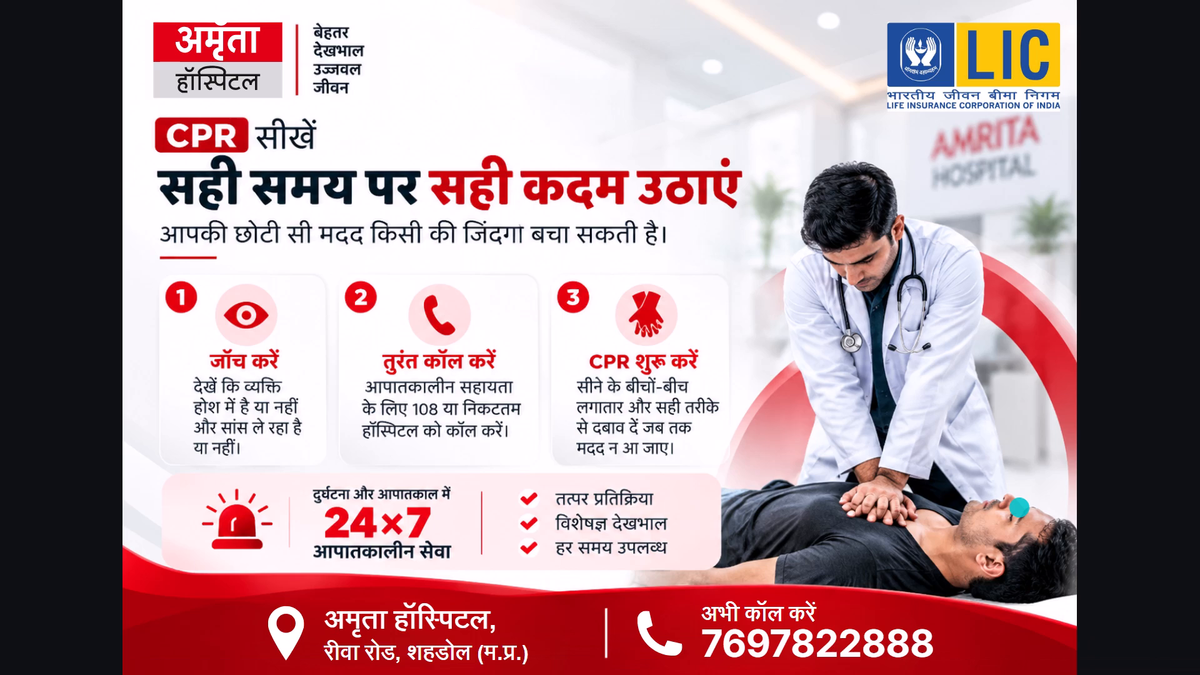
key(Escape)
Download only page 2 as a PNG at size 1 and High quality.
scroll(952, 367, down, 3)
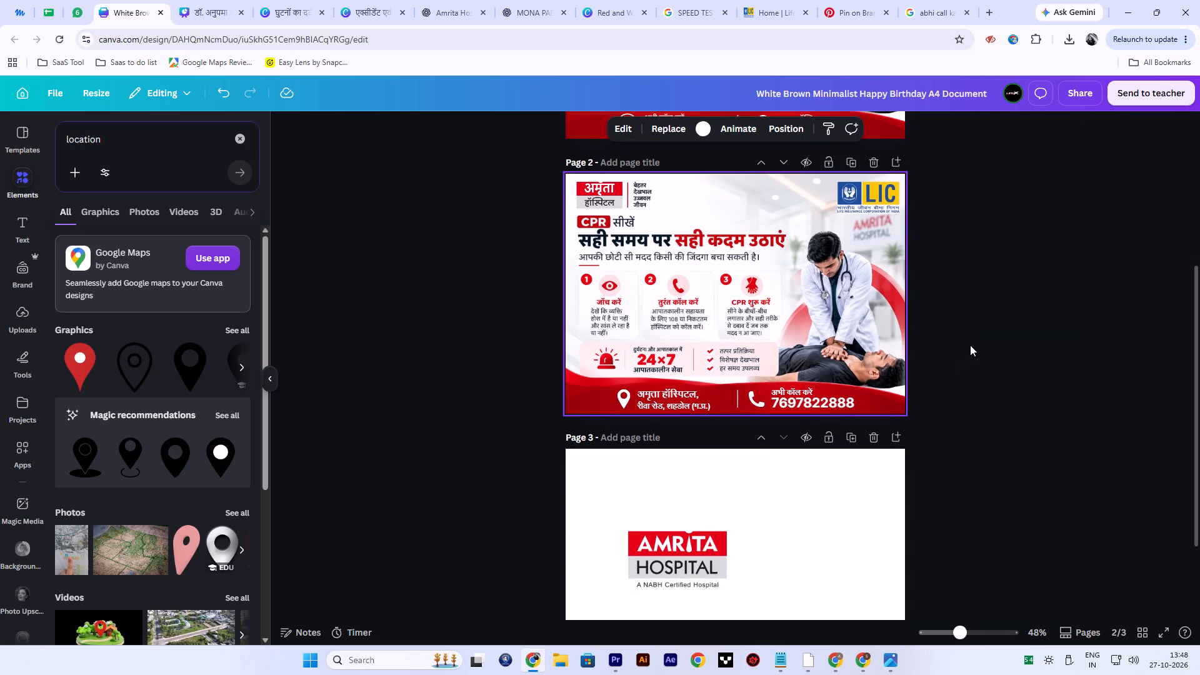
click(970, 345)
click(1078, 89)
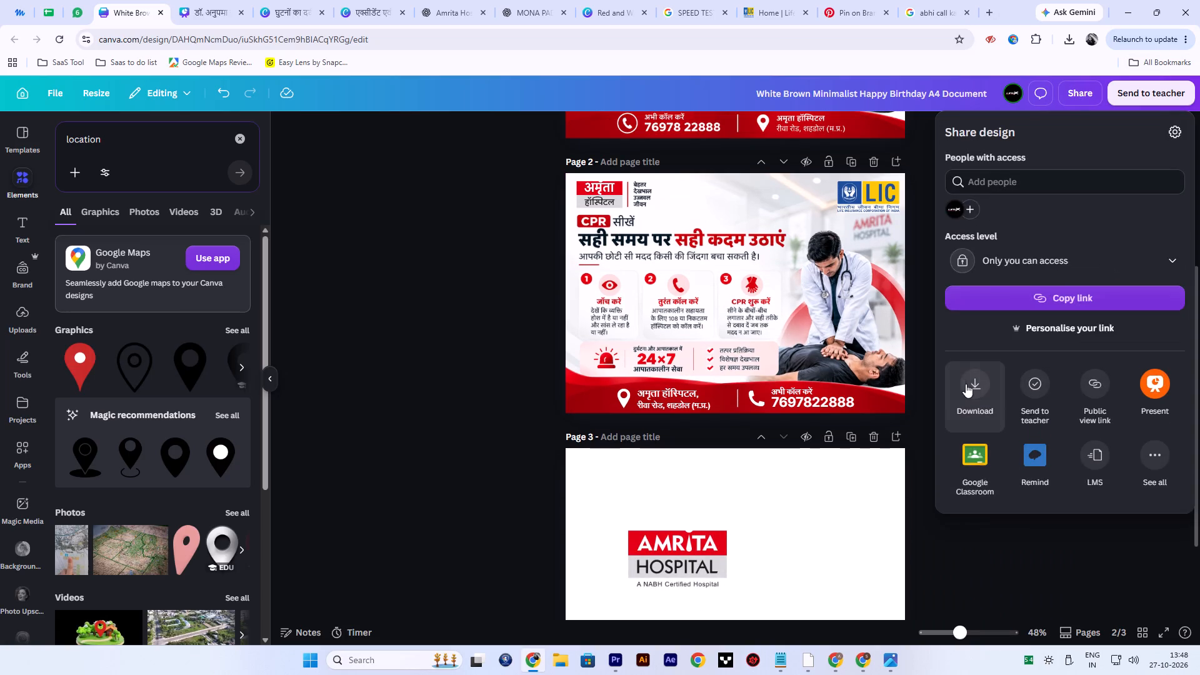
click(966, 384)
click(1047, 366)
click(964, 181)
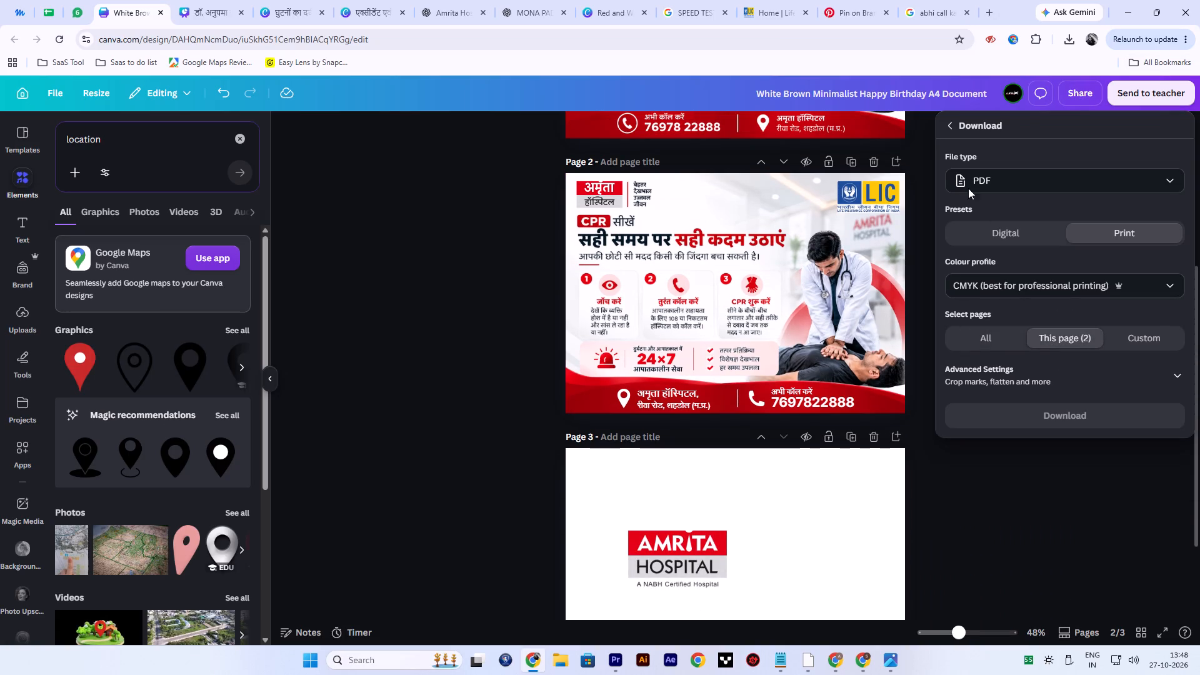
click(992, 228)
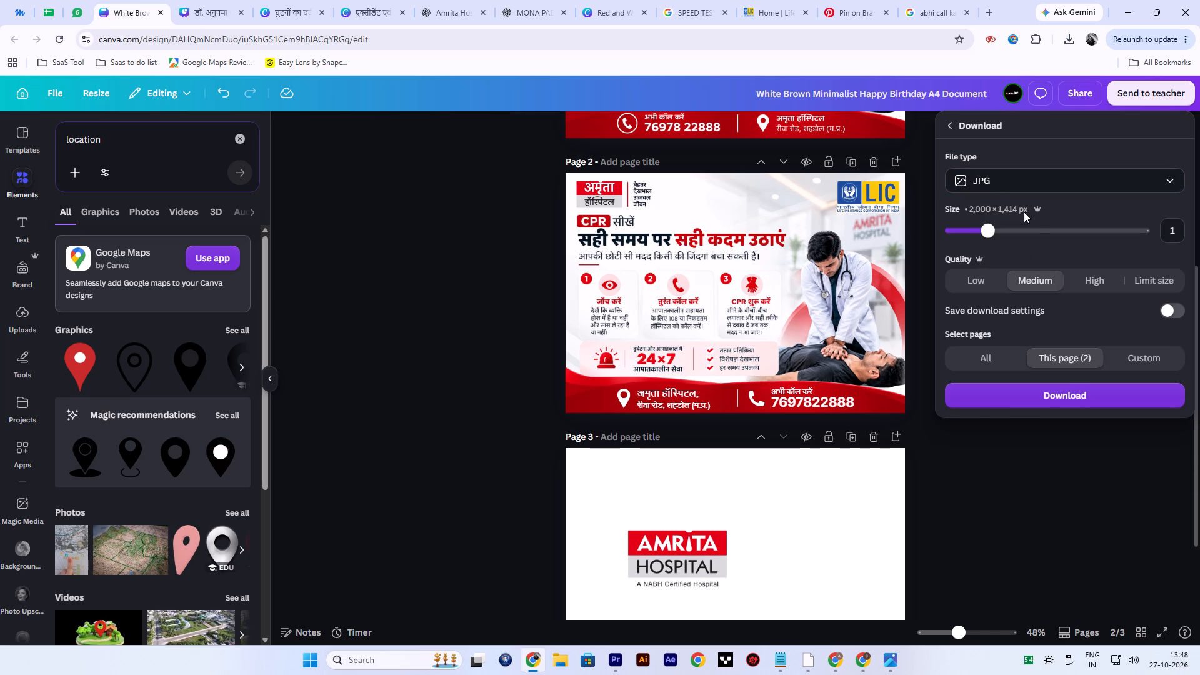
click(997, 181)
click(1016, 259)
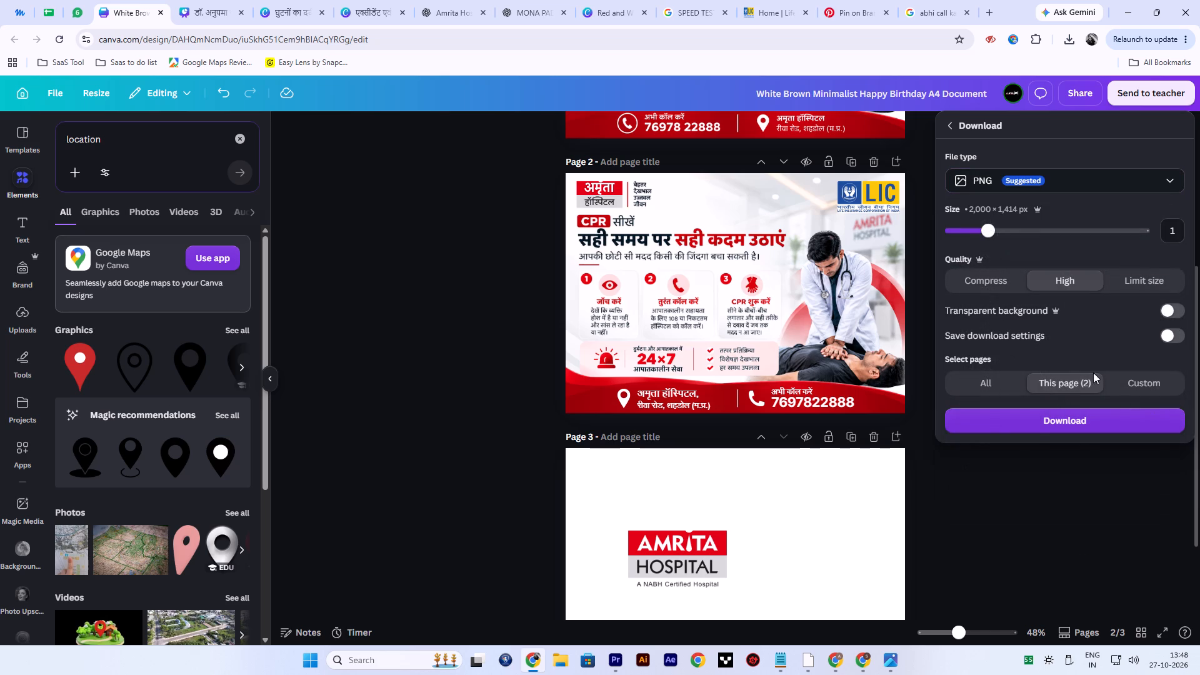
click(1081, 412)
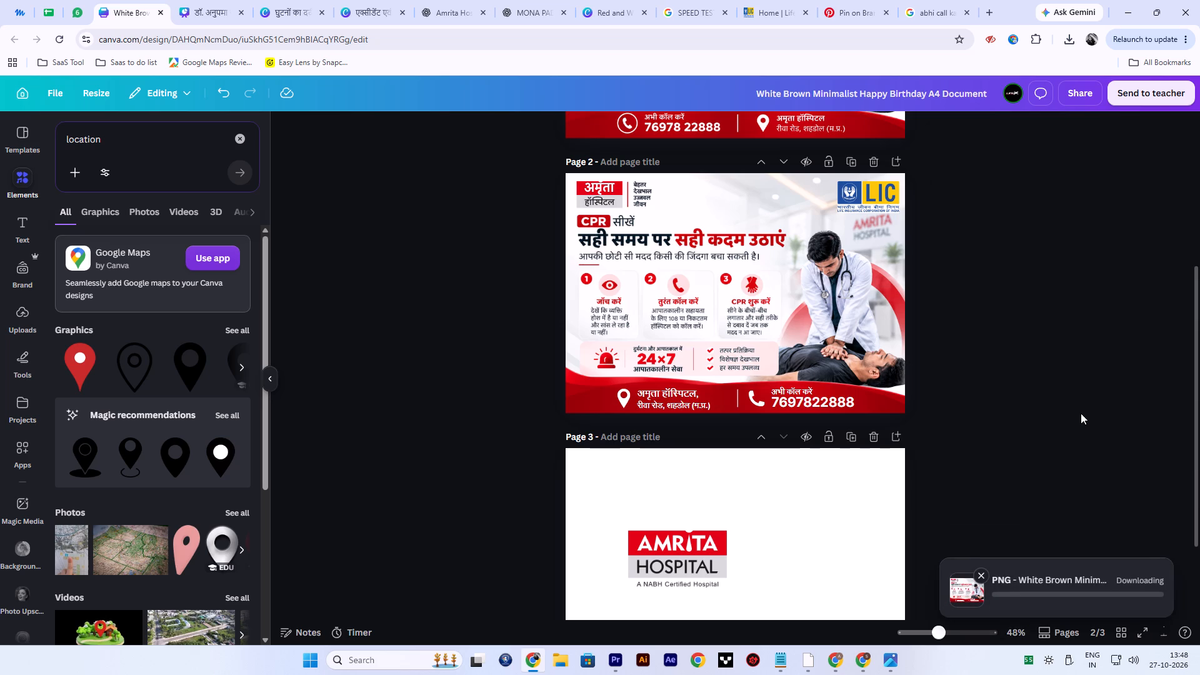
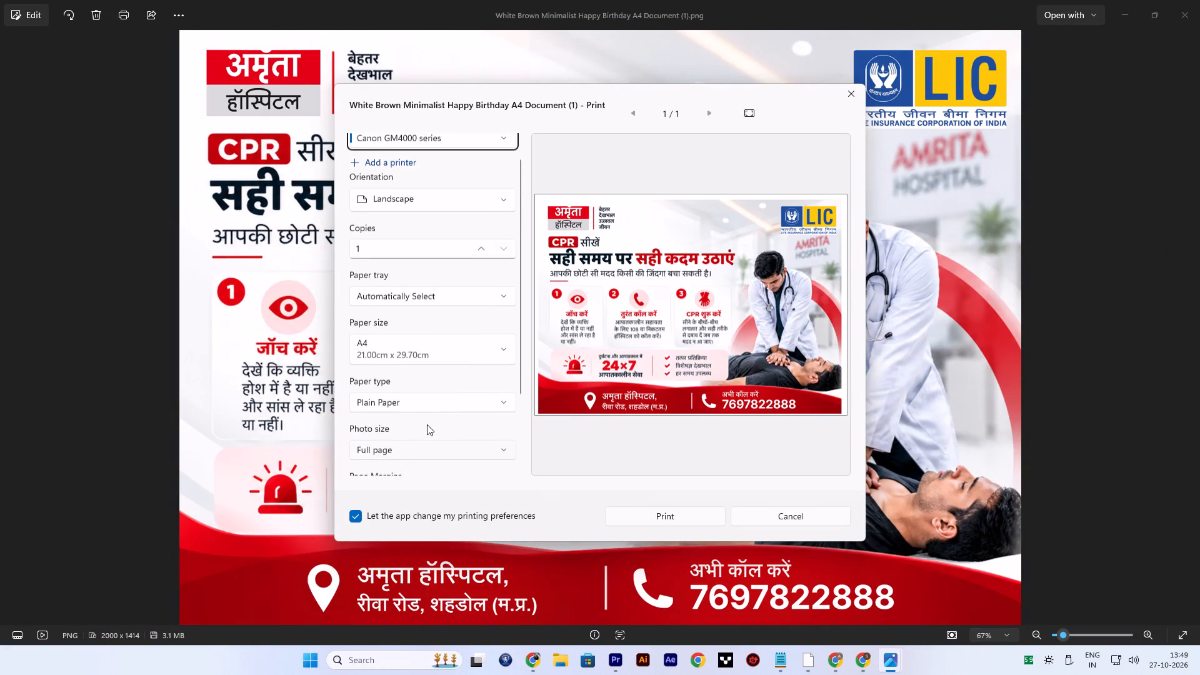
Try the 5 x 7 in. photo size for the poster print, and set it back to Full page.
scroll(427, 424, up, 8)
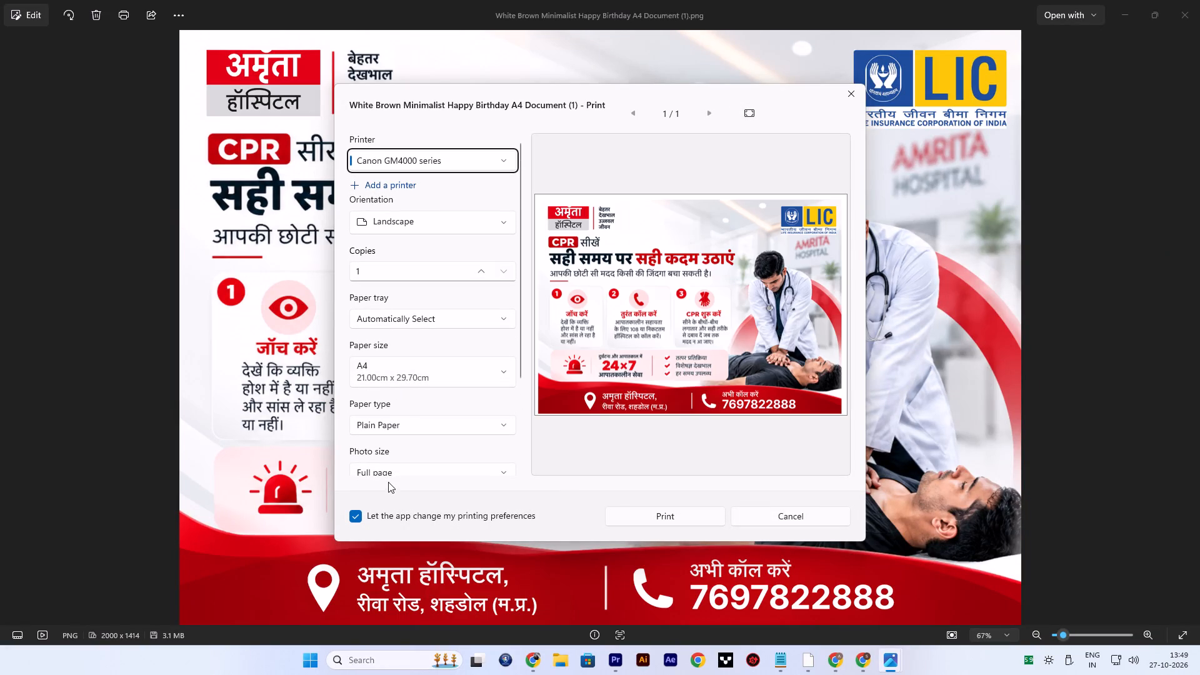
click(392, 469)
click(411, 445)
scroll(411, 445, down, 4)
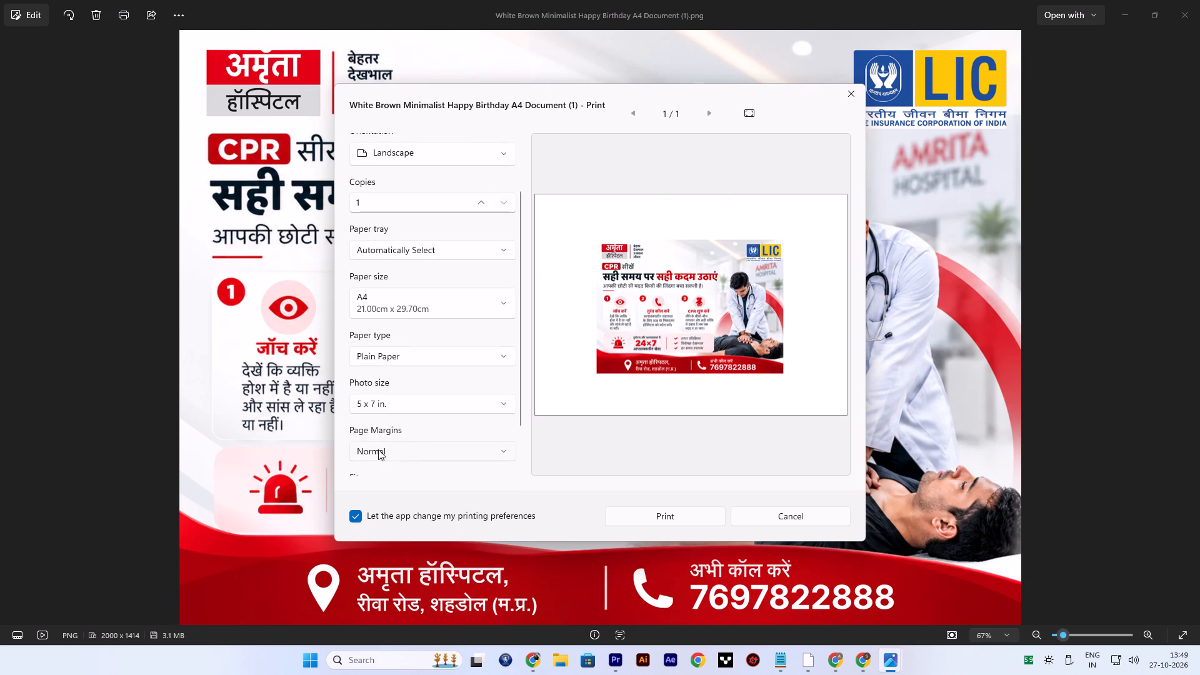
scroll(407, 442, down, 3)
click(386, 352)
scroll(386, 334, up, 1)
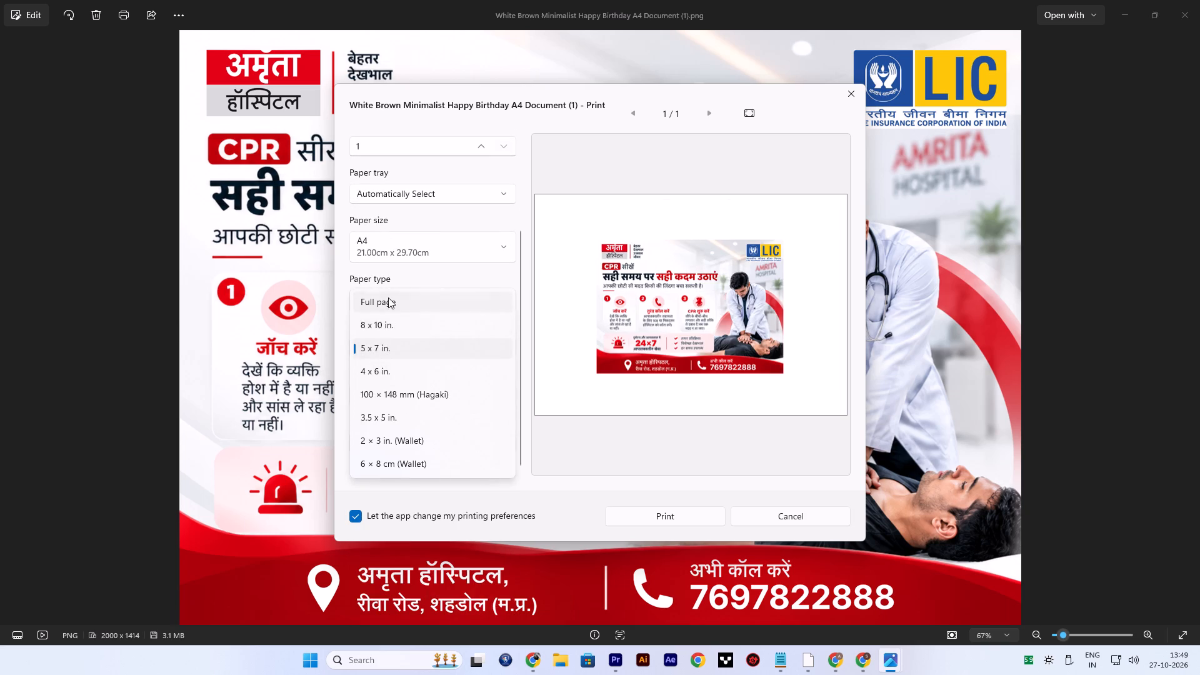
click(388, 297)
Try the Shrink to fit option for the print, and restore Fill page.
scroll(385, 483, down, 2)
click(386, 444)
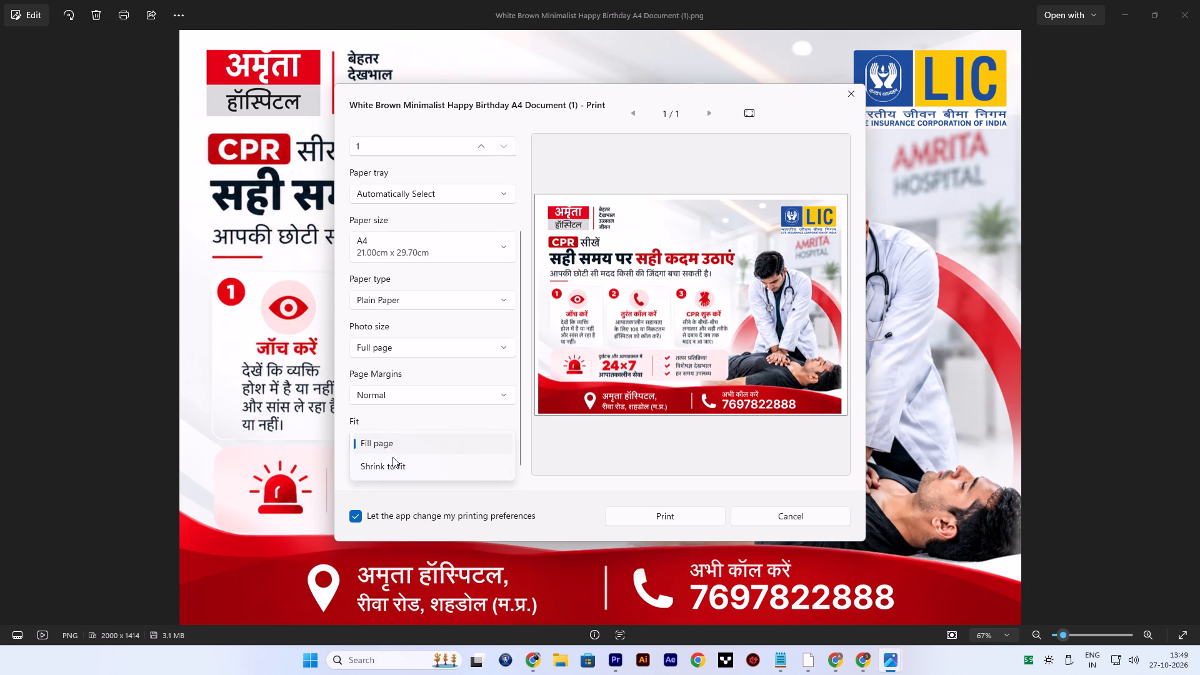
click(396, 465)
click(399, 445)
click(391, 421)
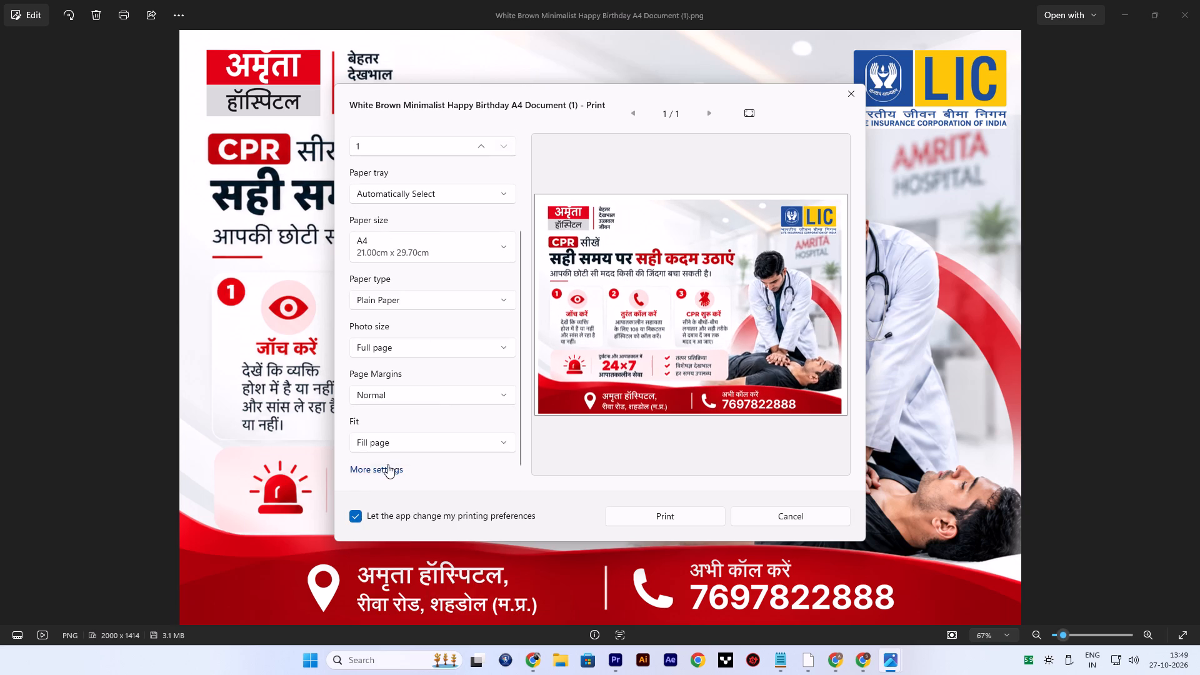
Review the additional printer settings, accept them, and print one landscape A4 copy of the poster on the Canon GM4000 series.
click(387, 464)
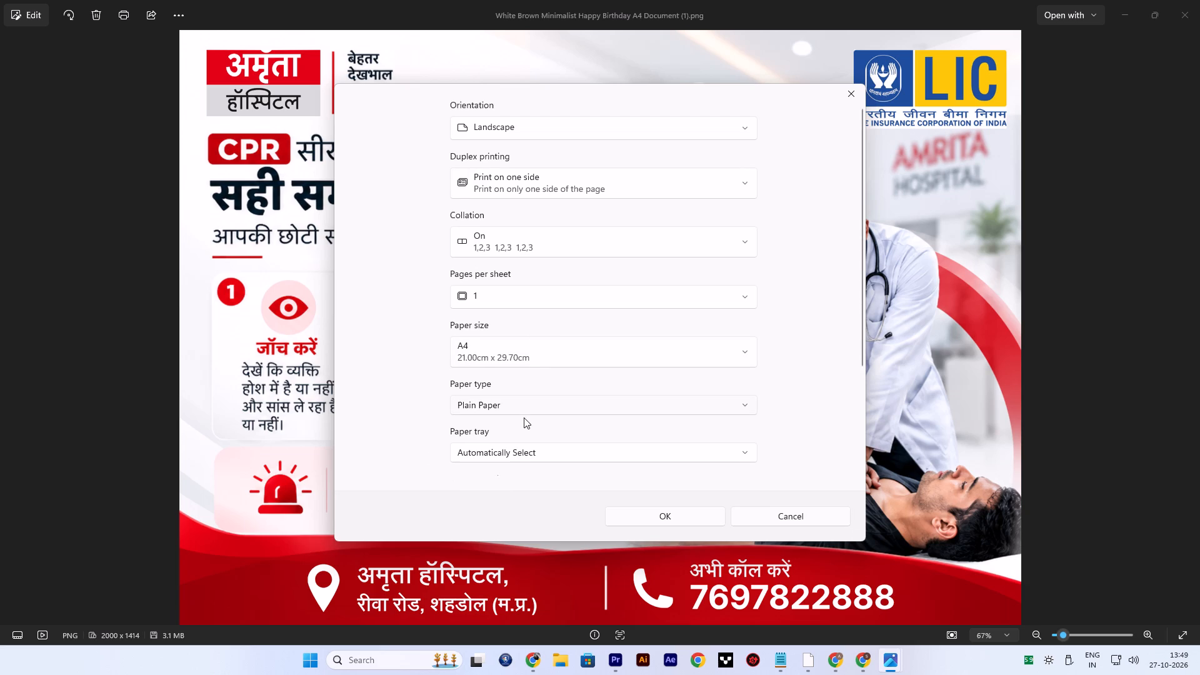
click(692, 522)
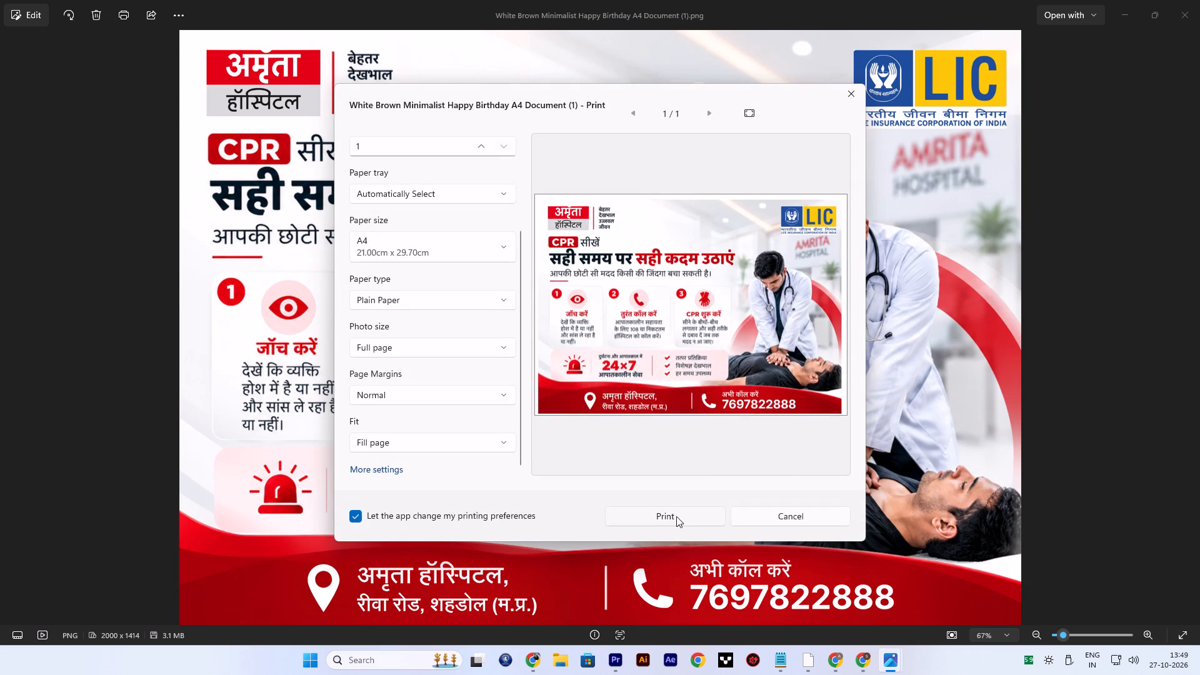
click(676, 516)
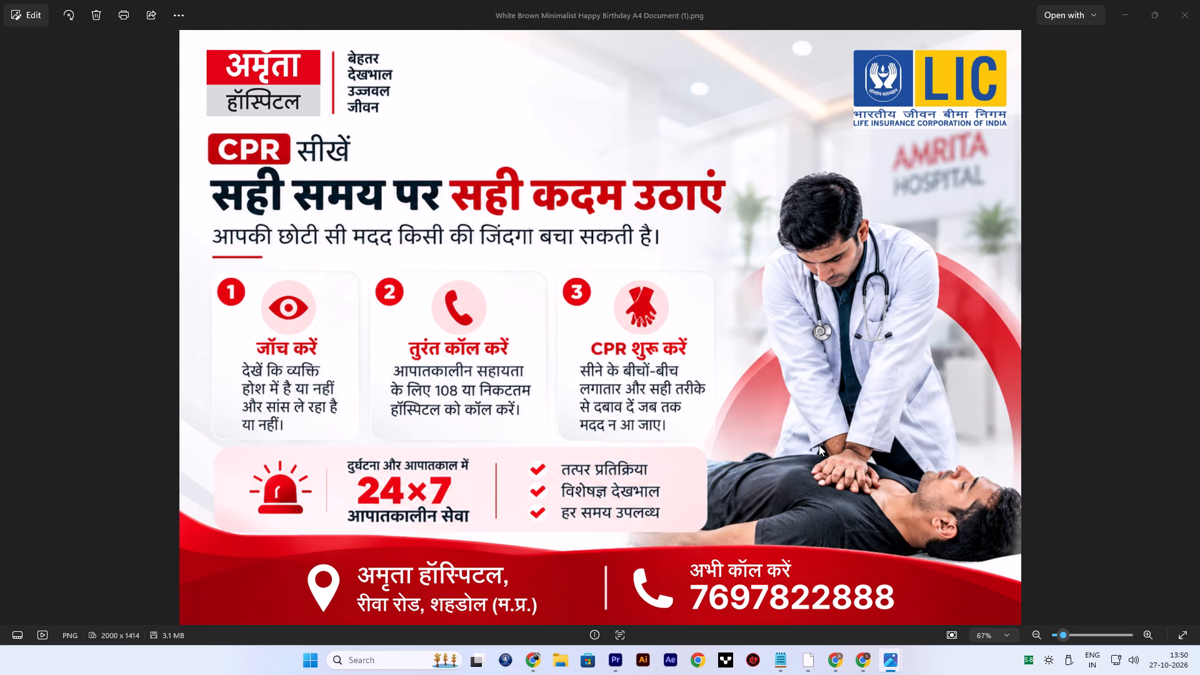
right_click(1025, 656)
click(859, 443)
Send the poster image to the Canon GM4000 series printer again.
key(ctrl+p)
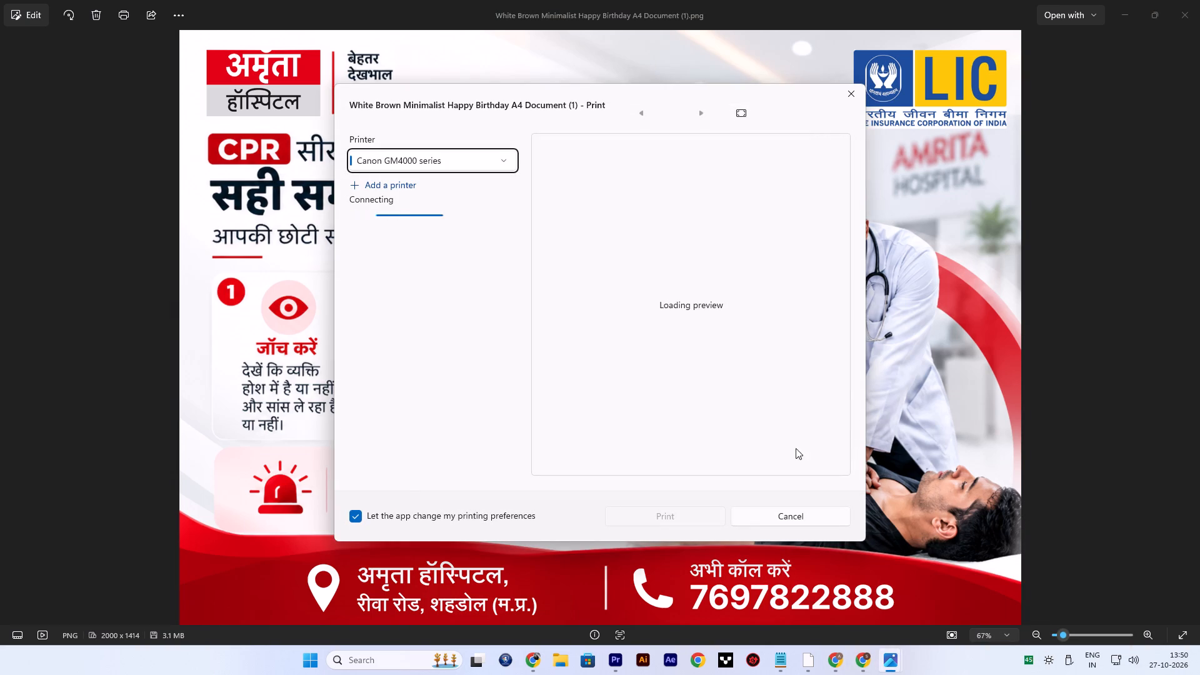
click(672, 518)
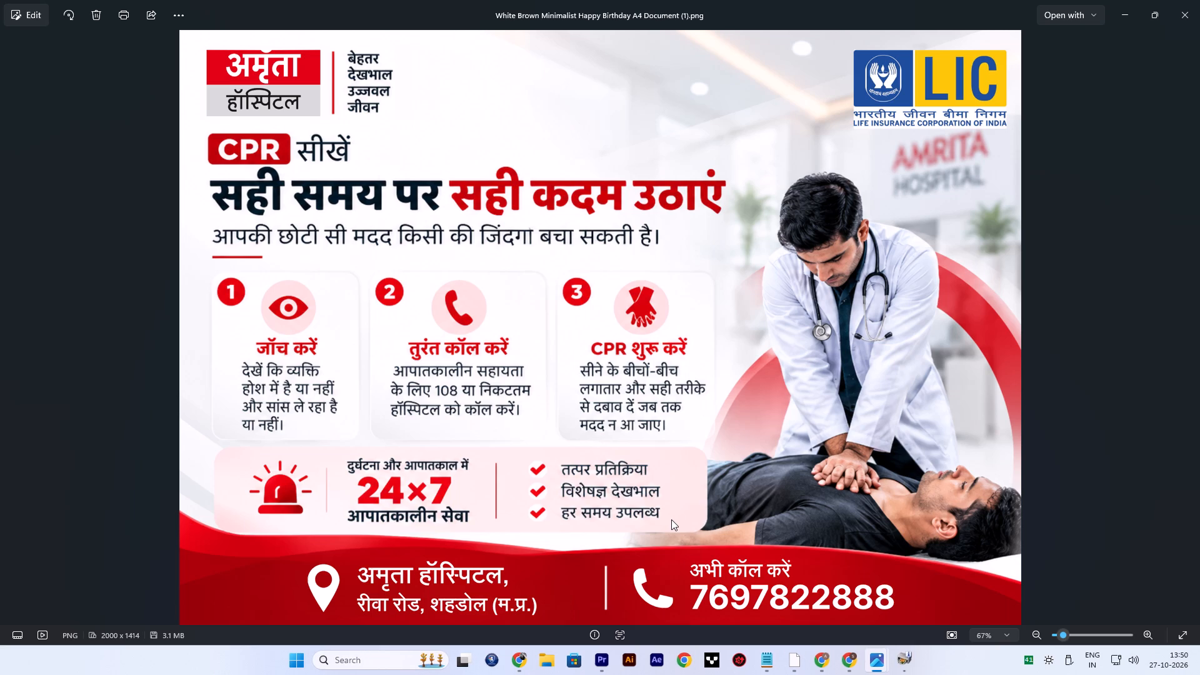
Bring up the Canon GM4000 series status window to check the poster's print job.
click(888, 662)
click(907, 660)
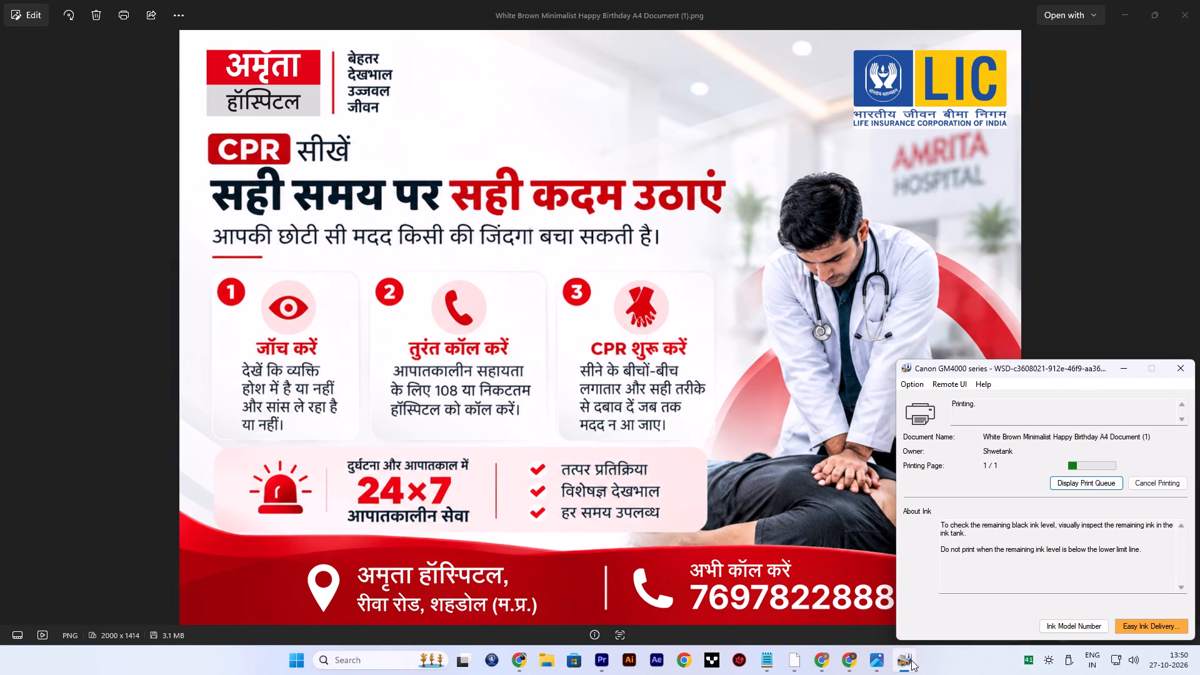
Move the Canon GM4000 series status window clear of the image viewer's bottom bar while monitoring the poster's print job.
drag(1039, 372, 1032, 311)
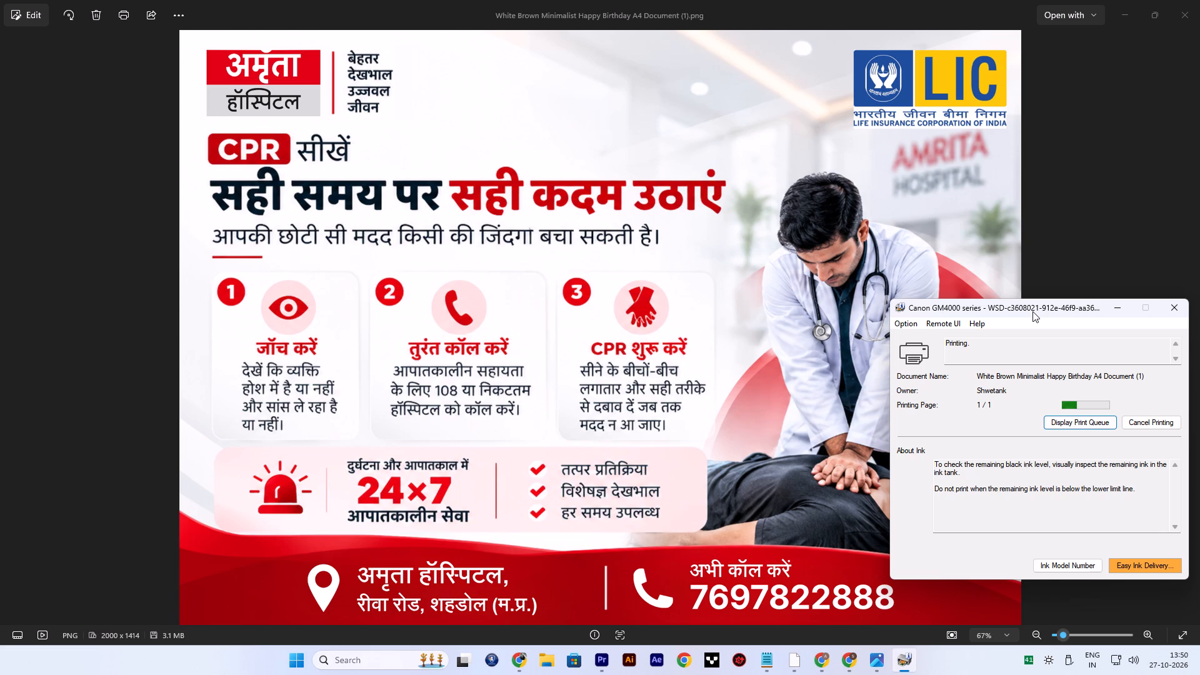
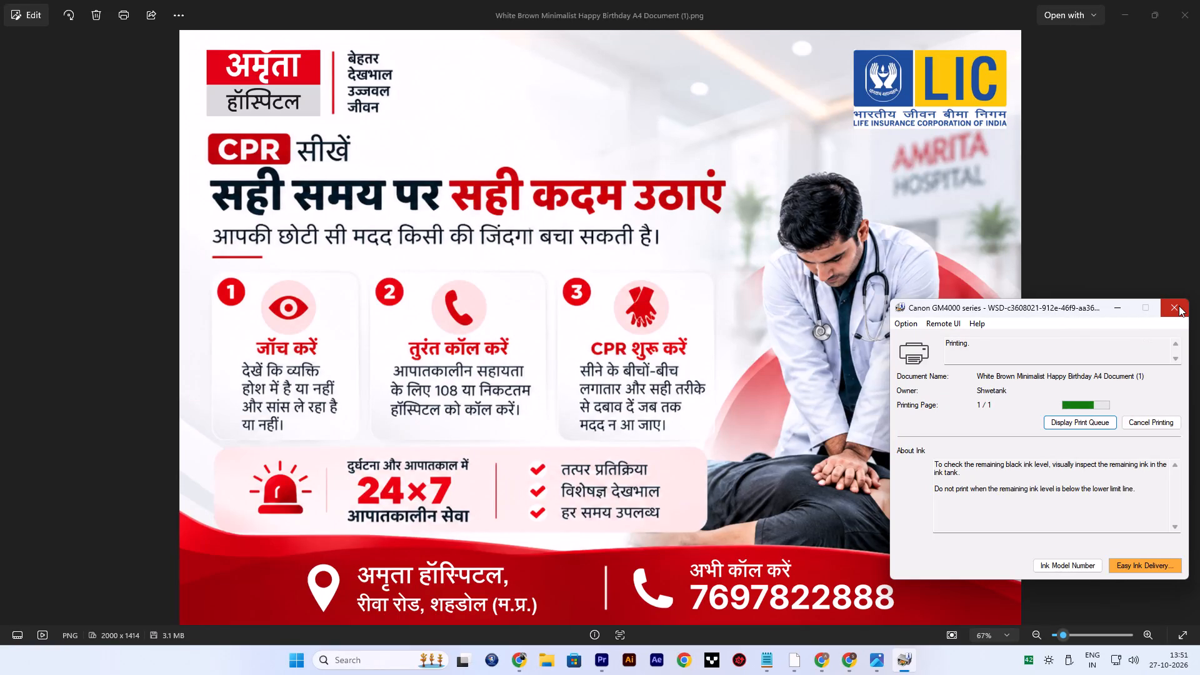
Close the Canon GM4000 series status window and the poster image to return to the WhatsApp chat in the browser.
click(1178, 306)
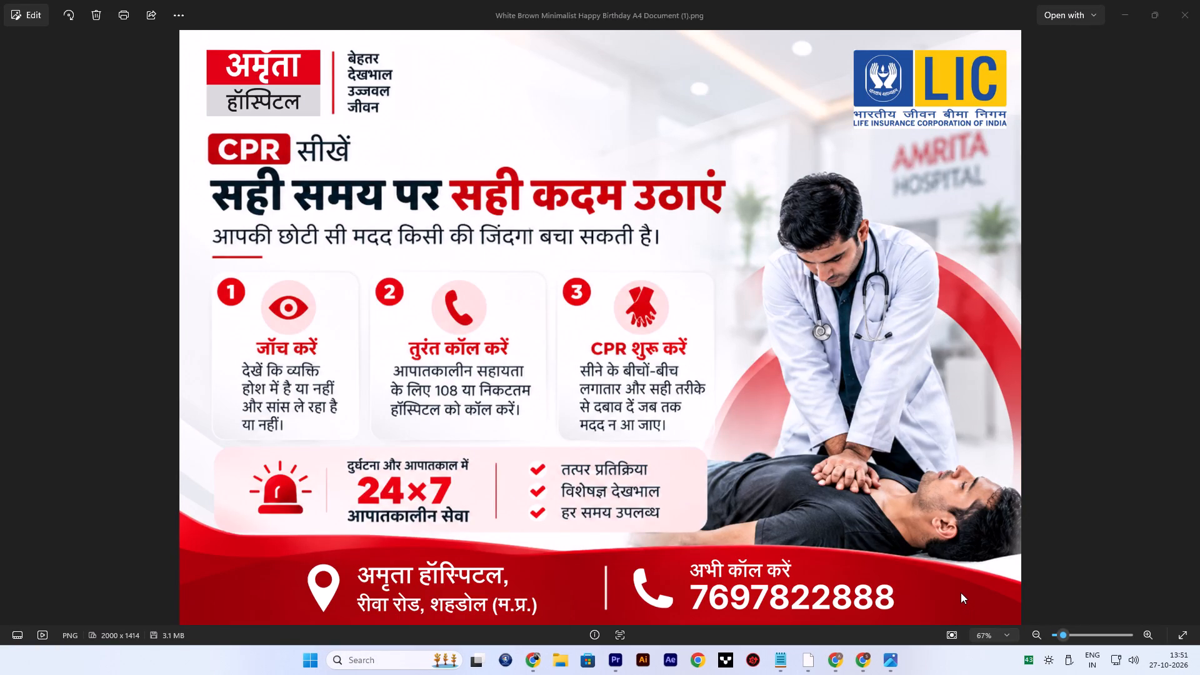
click(1196, 4)
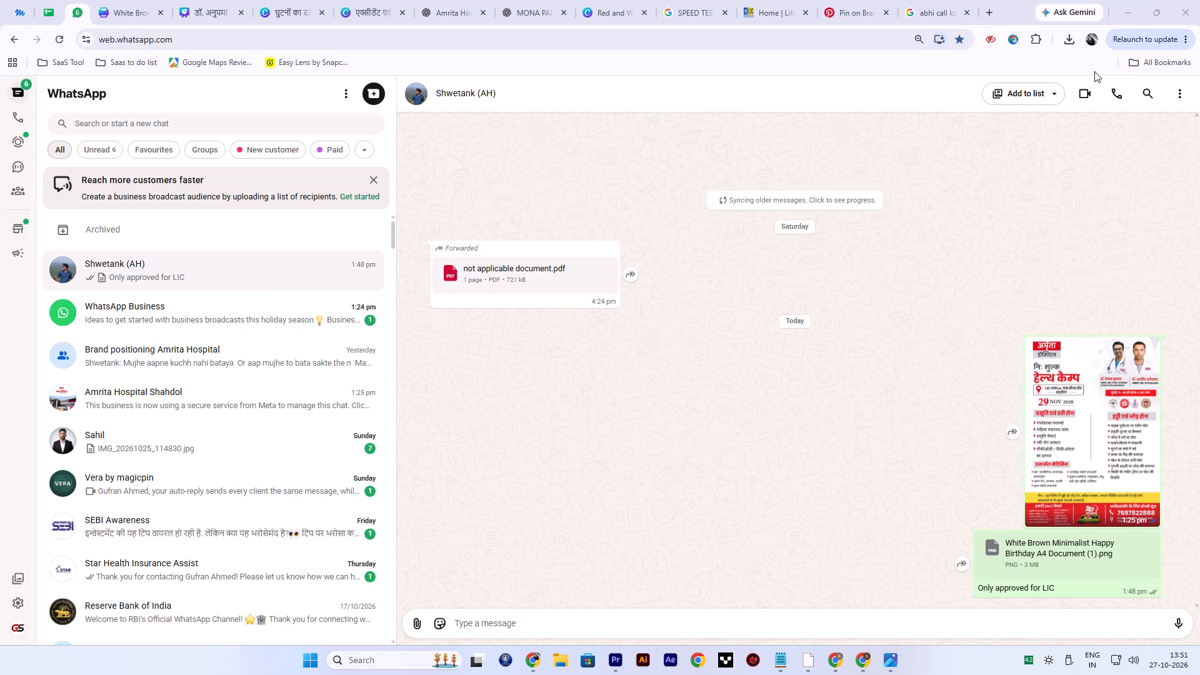